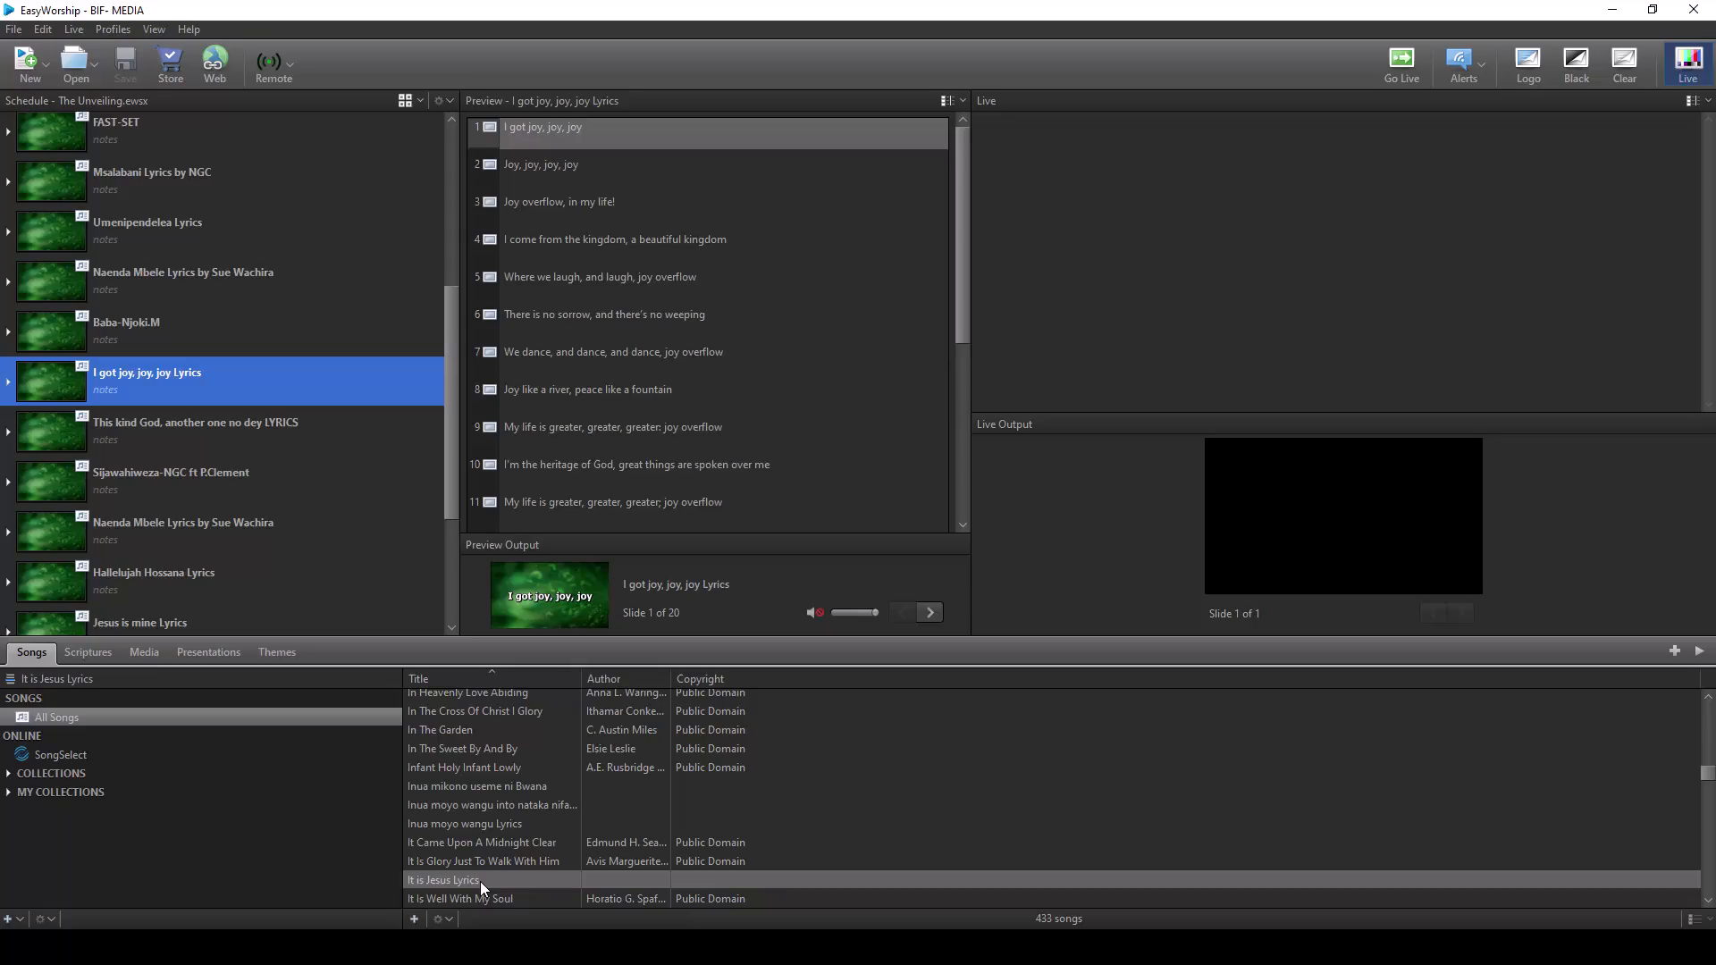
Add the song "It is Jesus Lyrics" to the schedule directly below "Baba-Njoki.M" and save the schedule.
click(480, 881)
drag(480, 881, 178, 413)
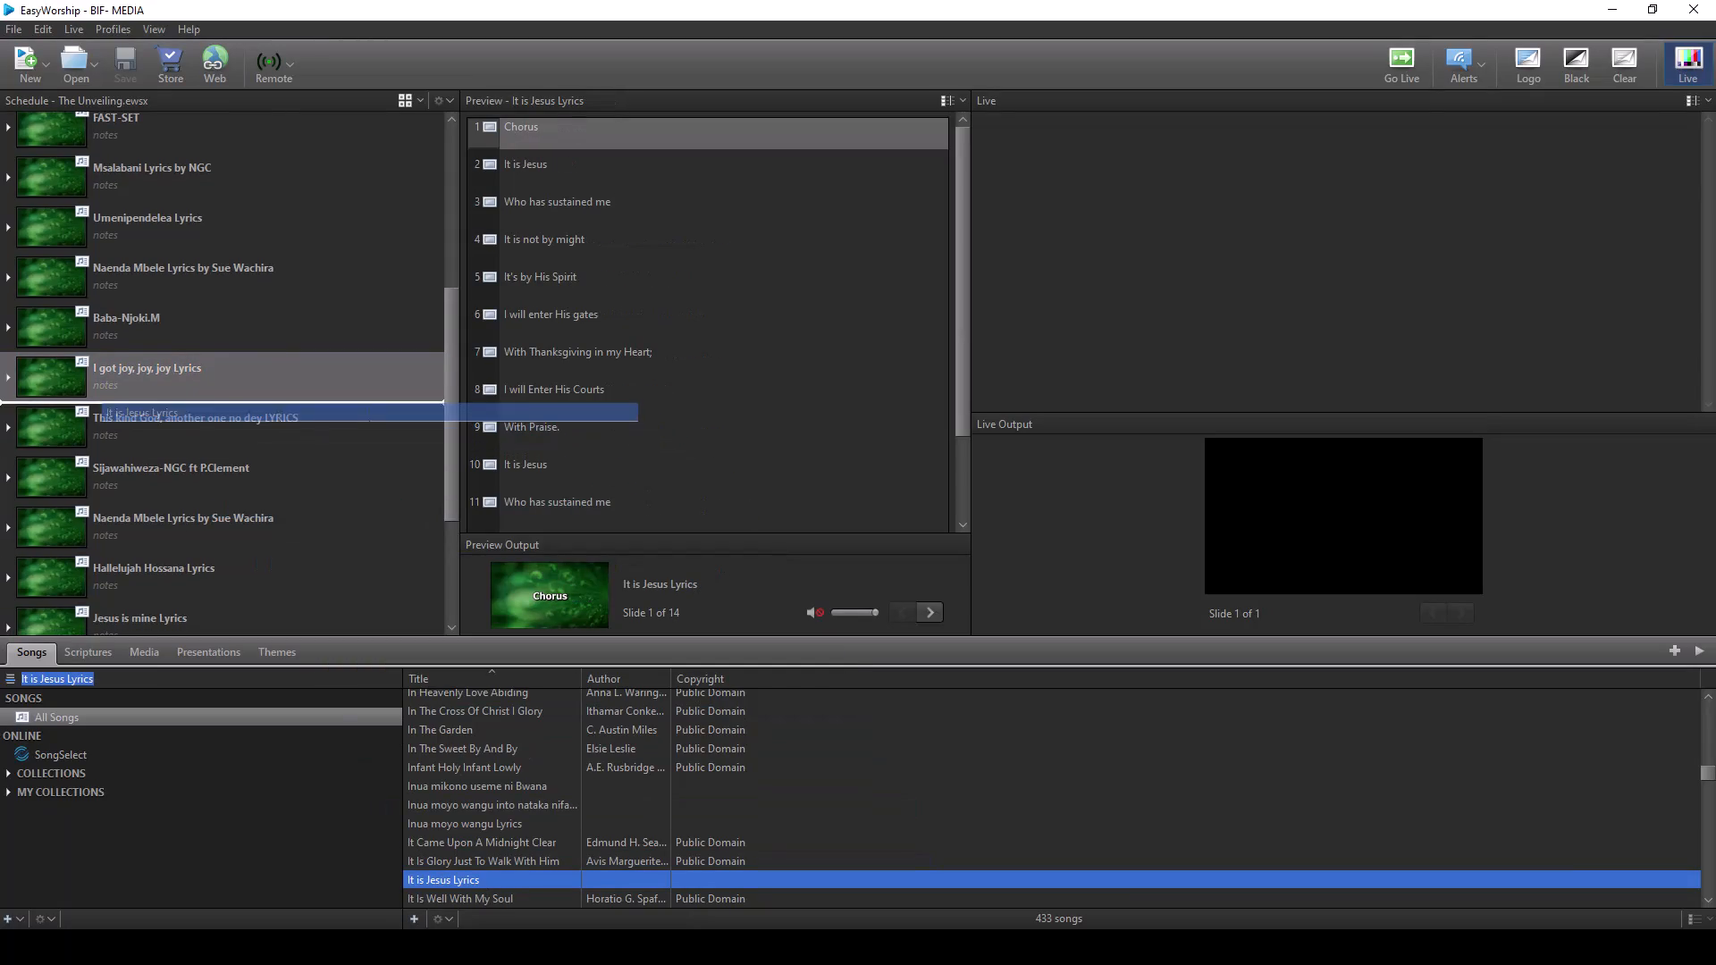
drag(178, 413, 127, 374)
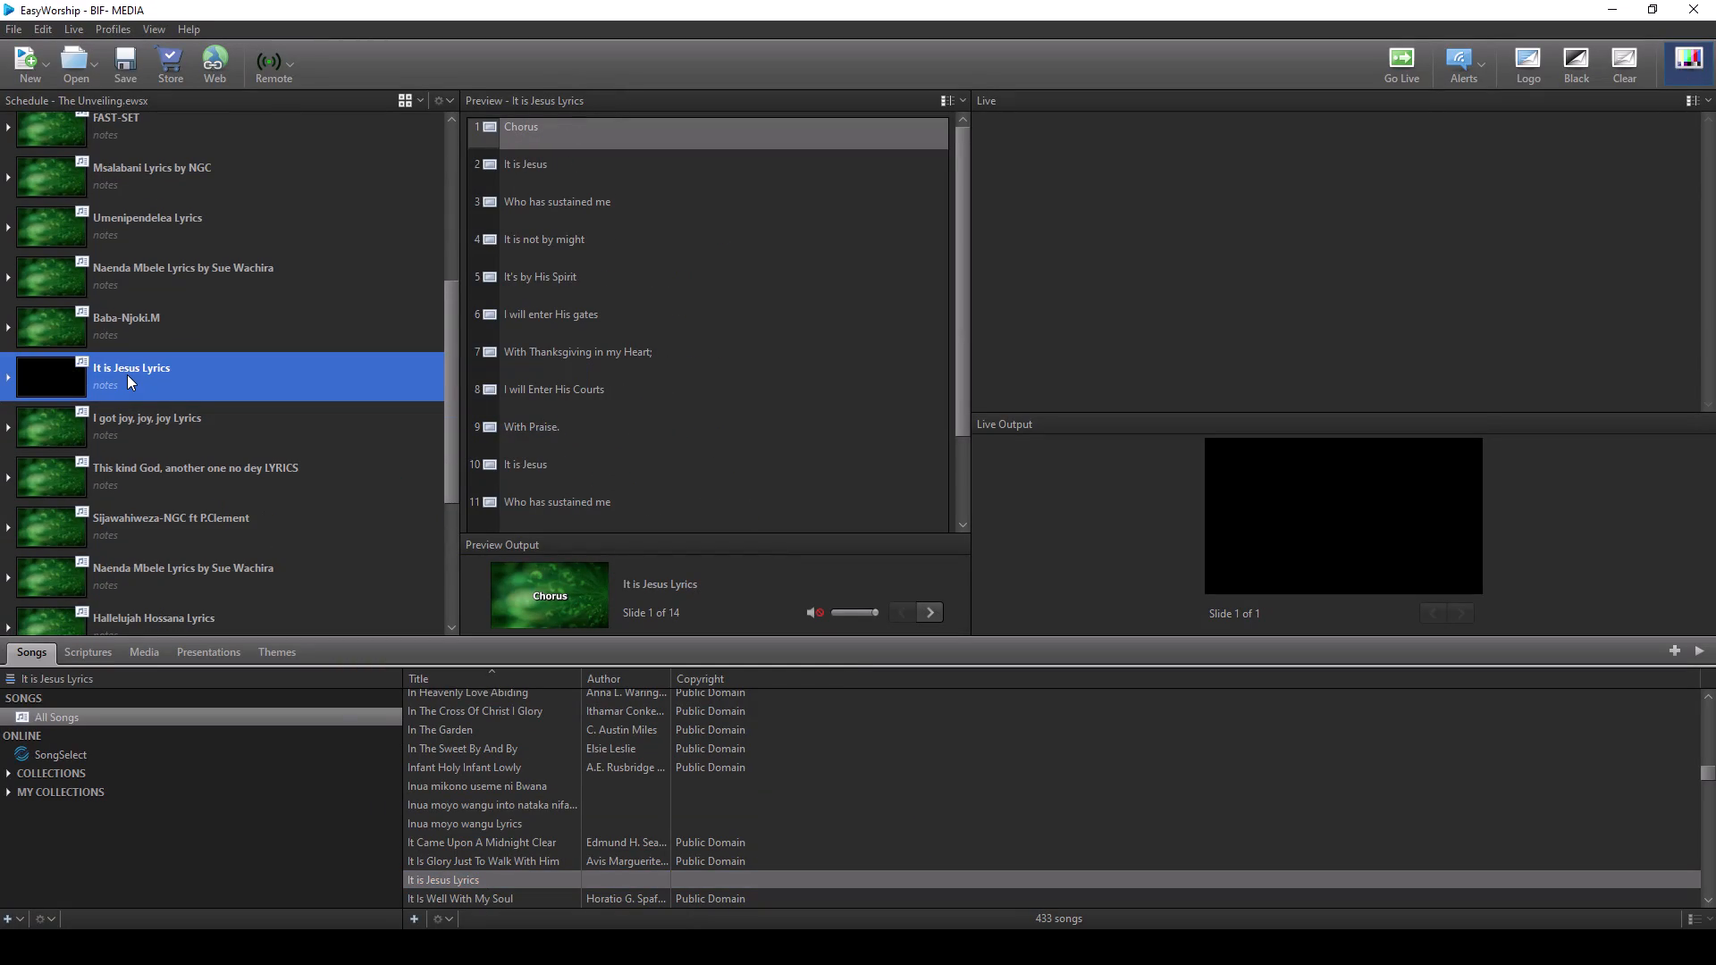
click(128, 61)
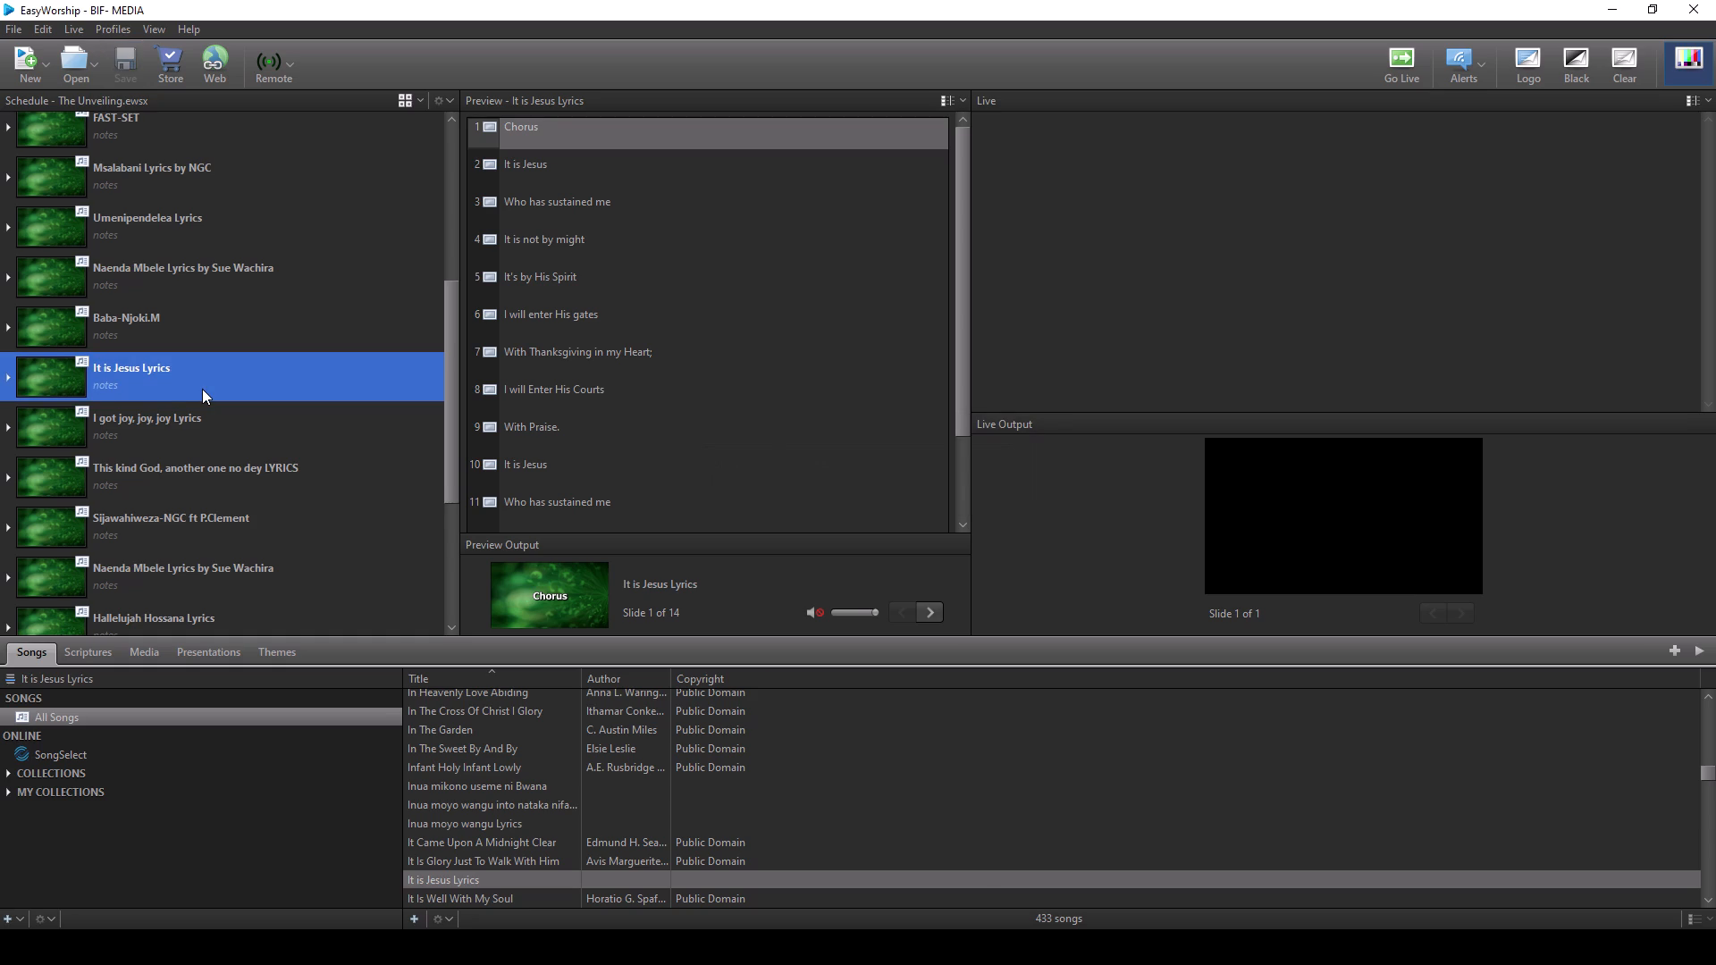
Move "I got joy, joy, joy Lyrics" in the schedule to directly below "Hallelujah Hossana Lyrics" and save the schedule.
scroll(202, 389, down, 3)
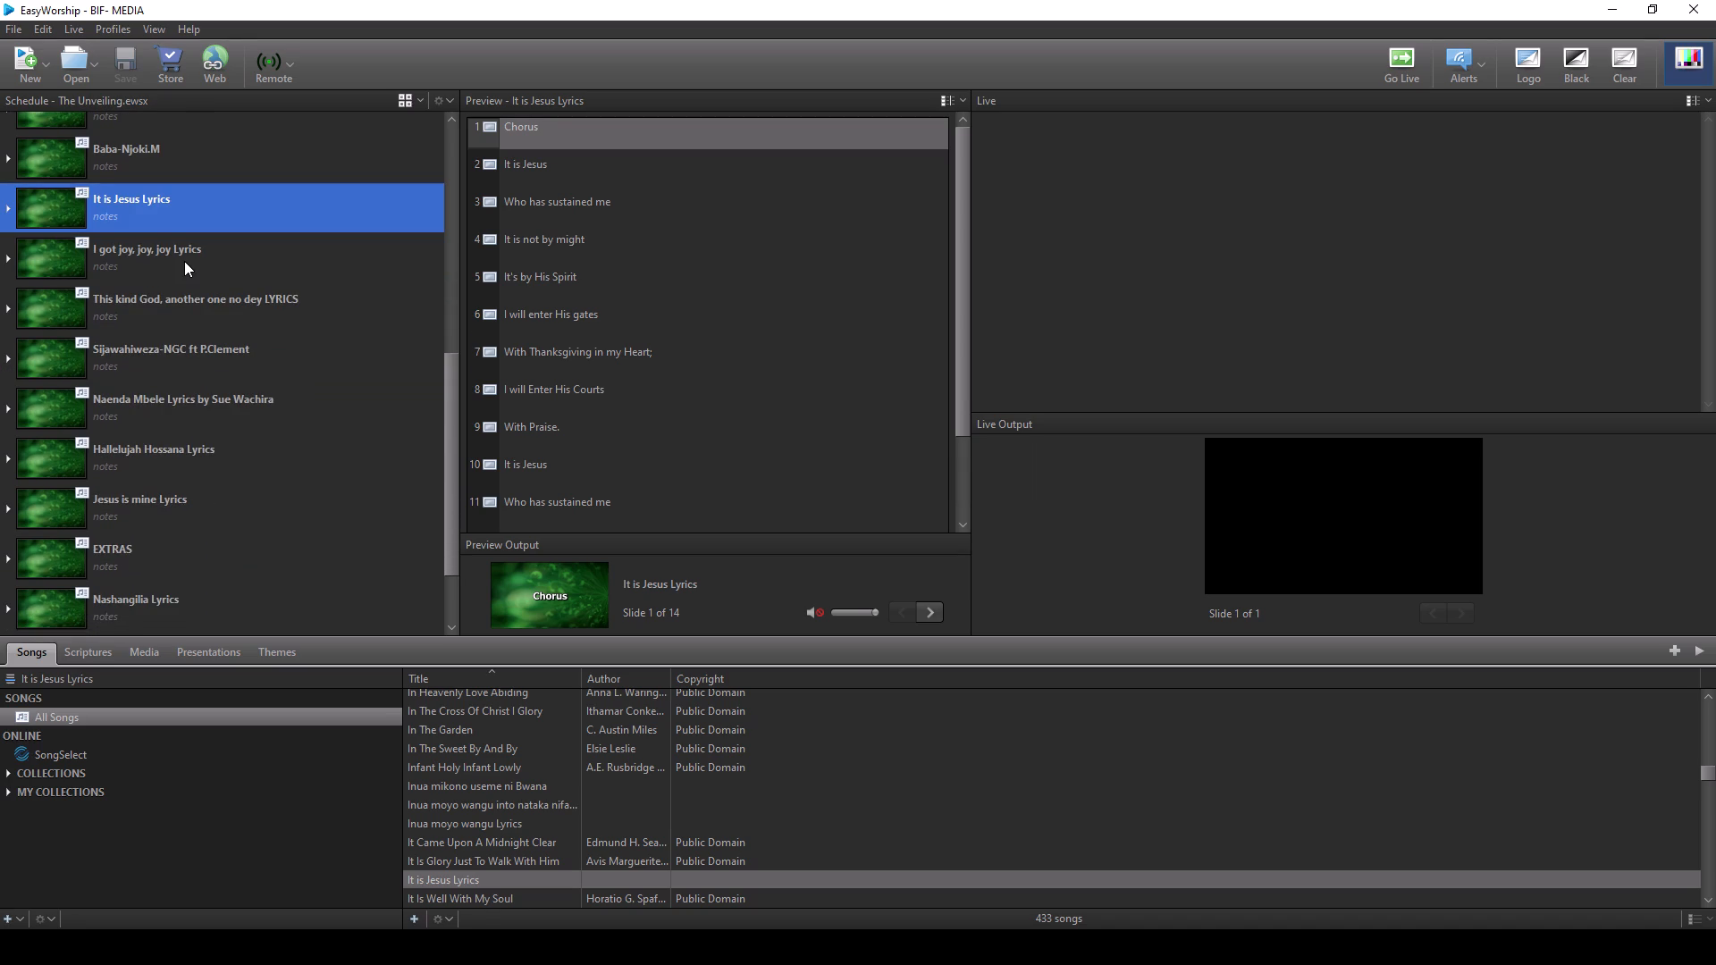
drag(185, 254, 185, 506)
click(4, 506)
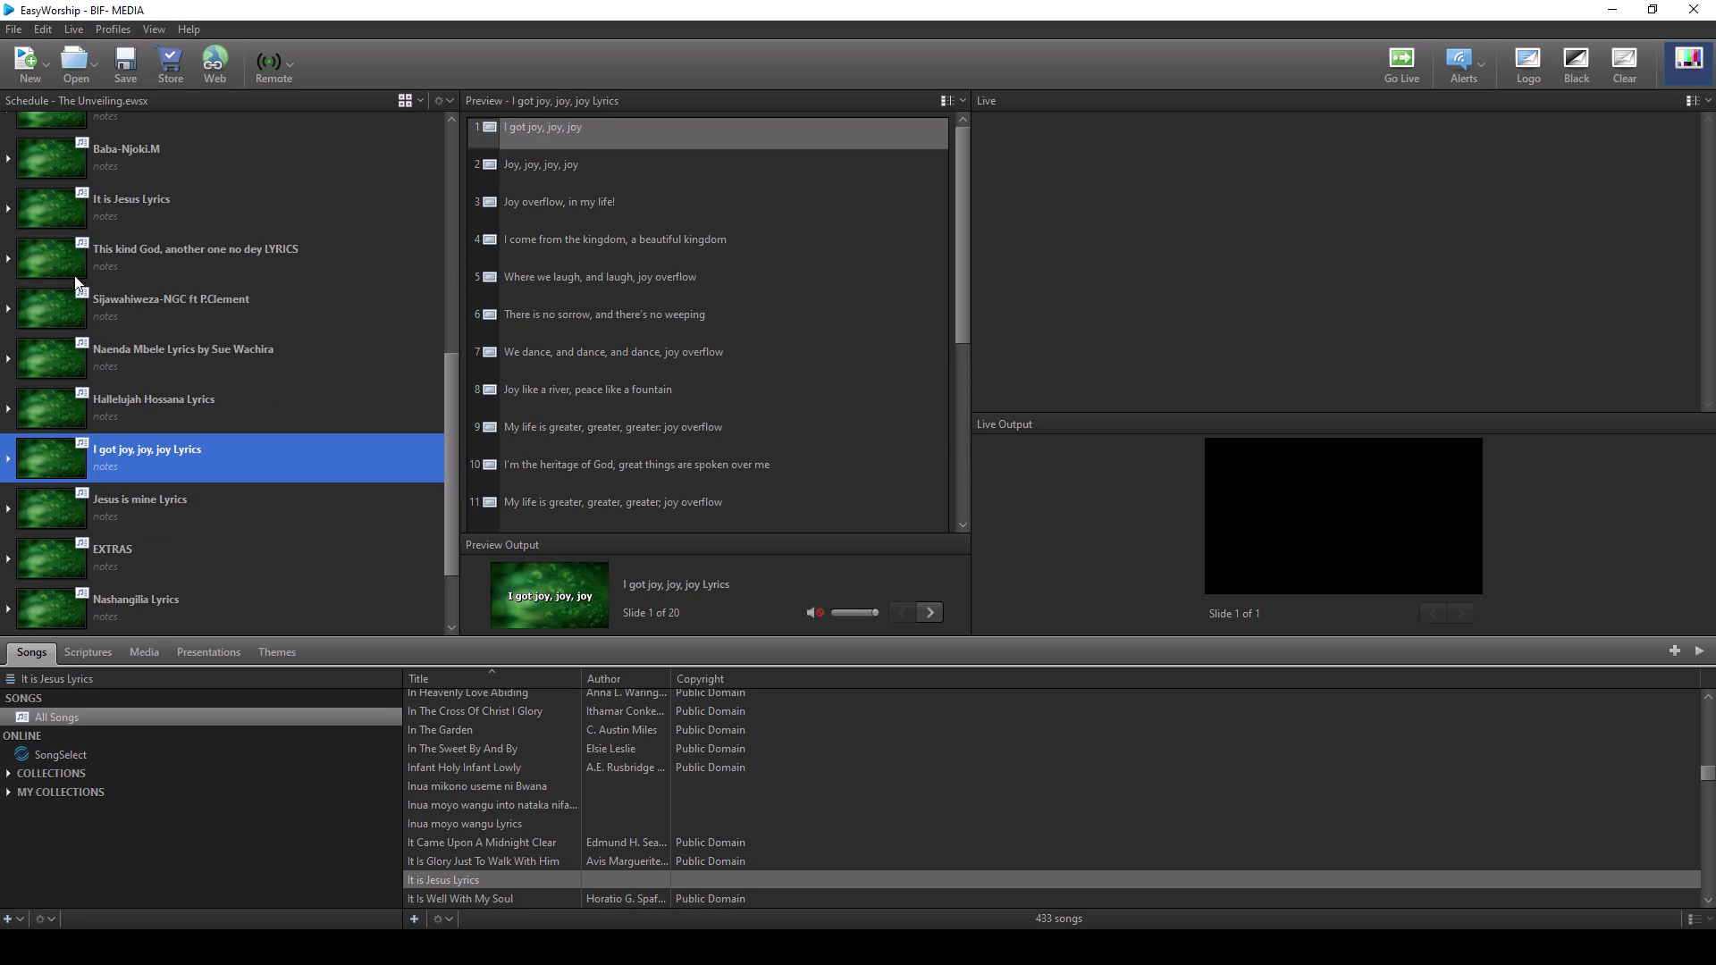
click(130, 68)
Move "I got joy, joy, joy Lyrics" down one place in the schedule, directly below "Jesus is mine Lyrics".
drag(172, 448, 172, 515)
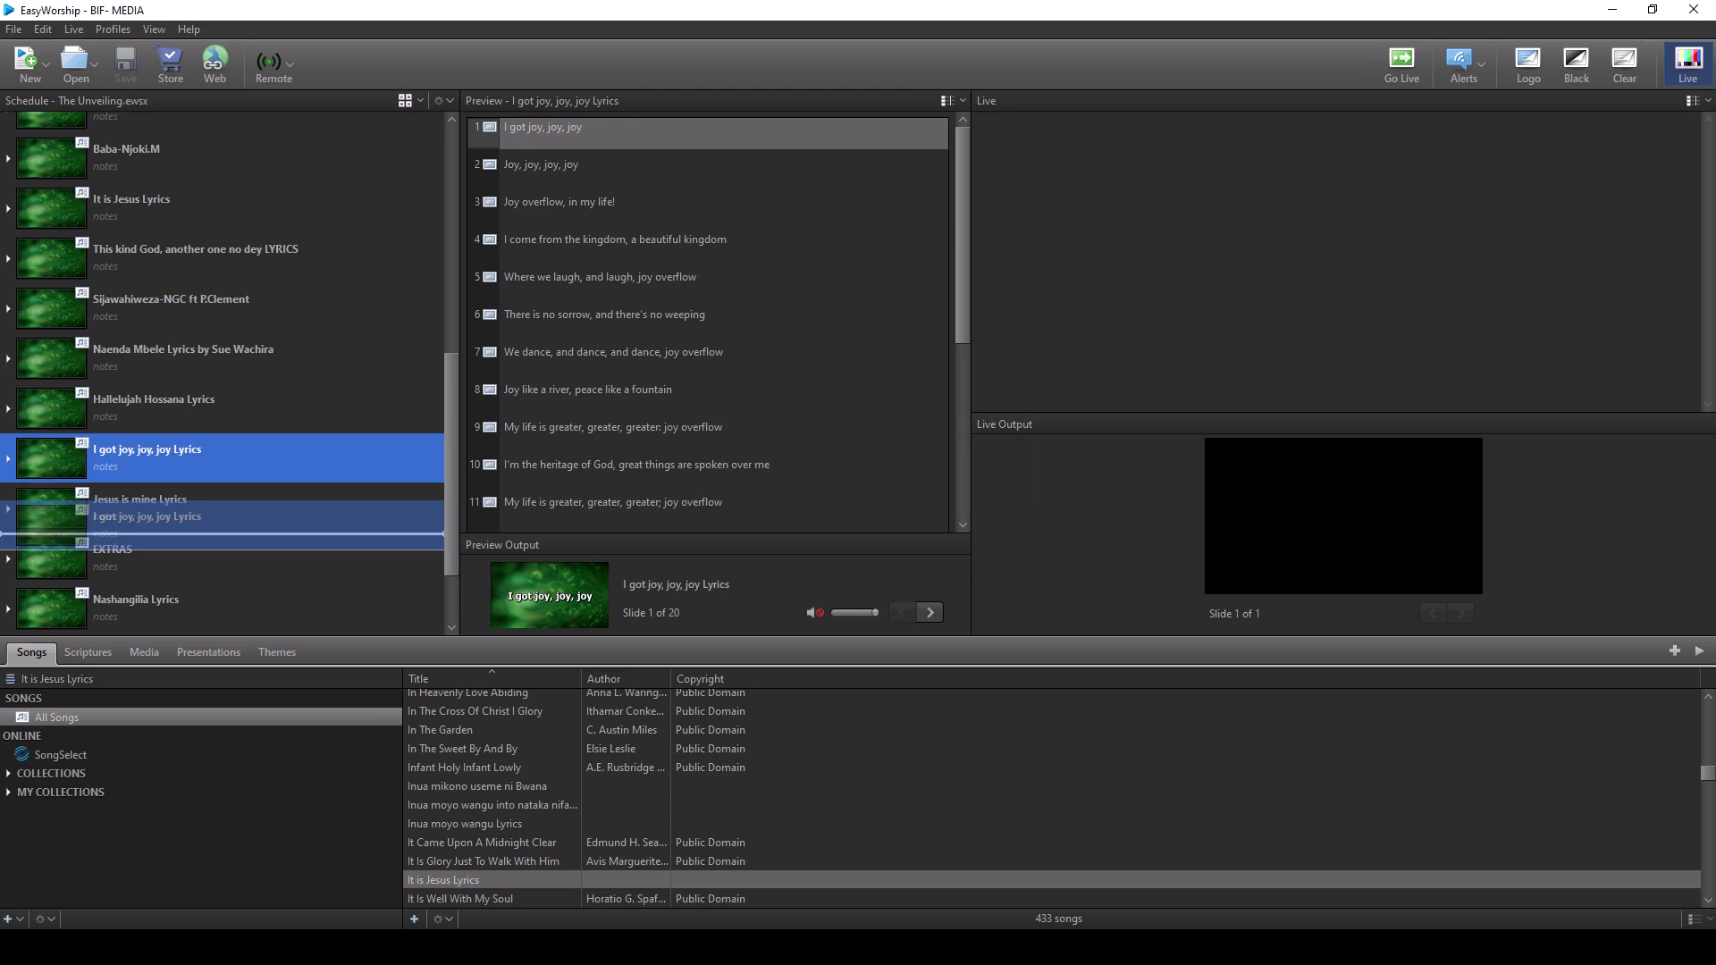
drag(172, 515, 171, 508)
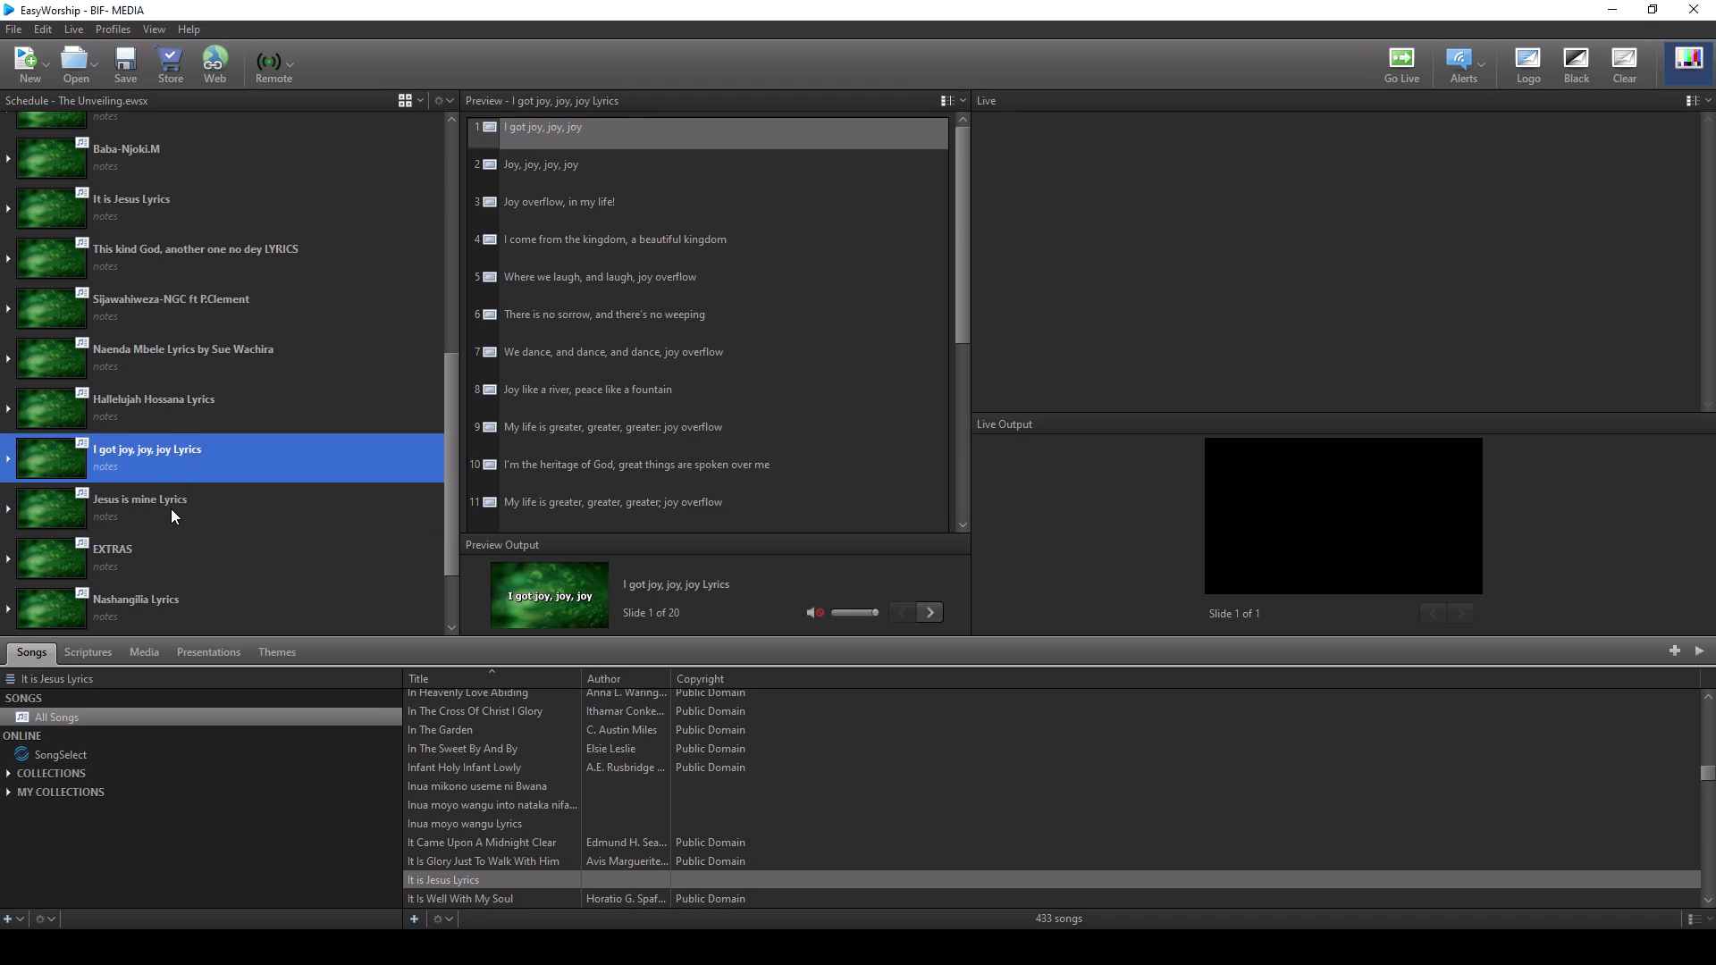
right_click(175, 463)
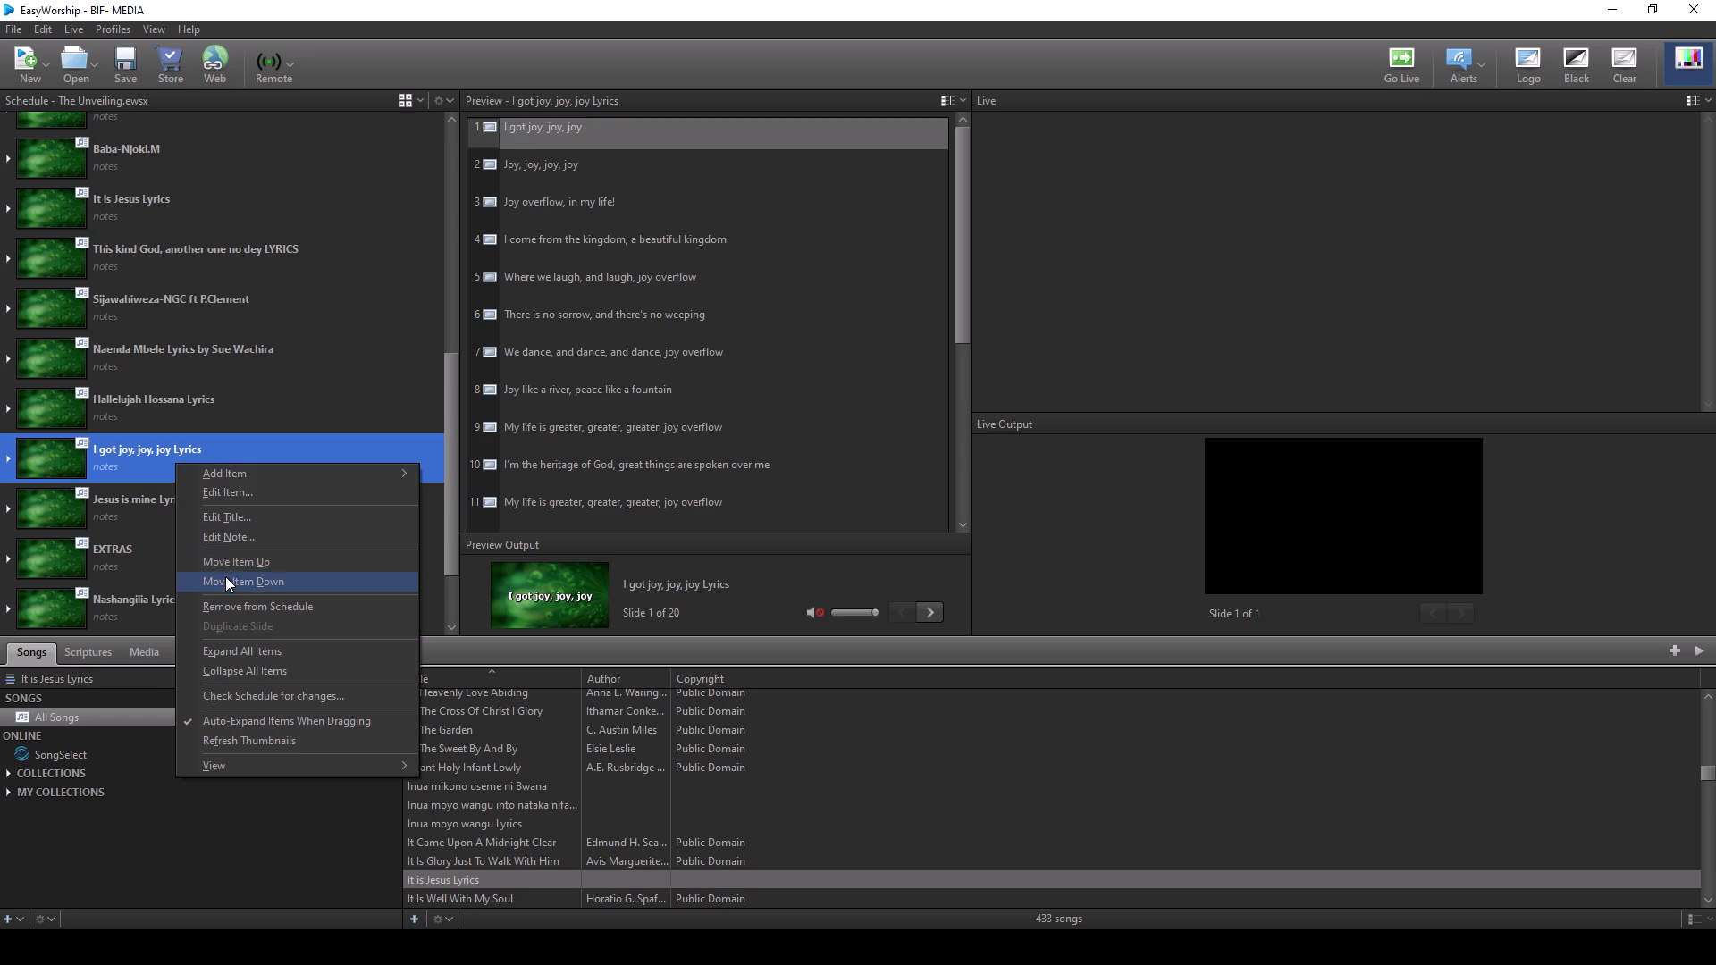
click(225, 576)
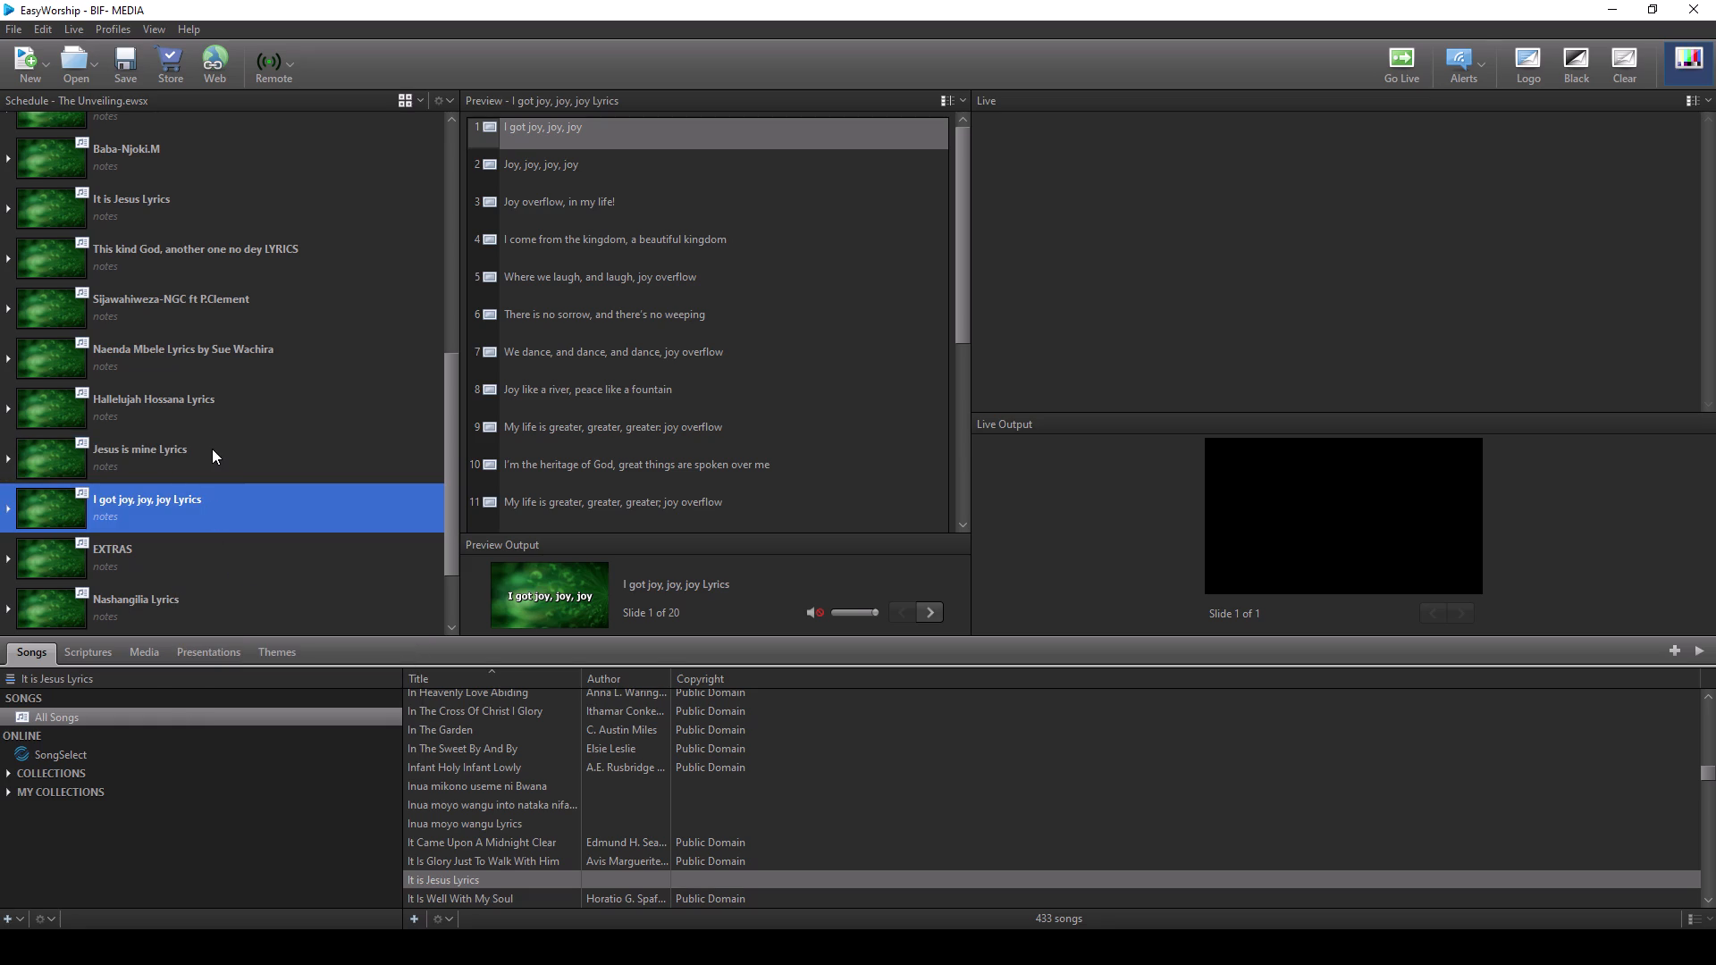
Move "This kind God, another one no dey LYRICS" in the schedule to between "I got joy, joy, joy Lyrics" and "EXTRAS".
click(198, 257)
drag(202, 255, 188, 440)
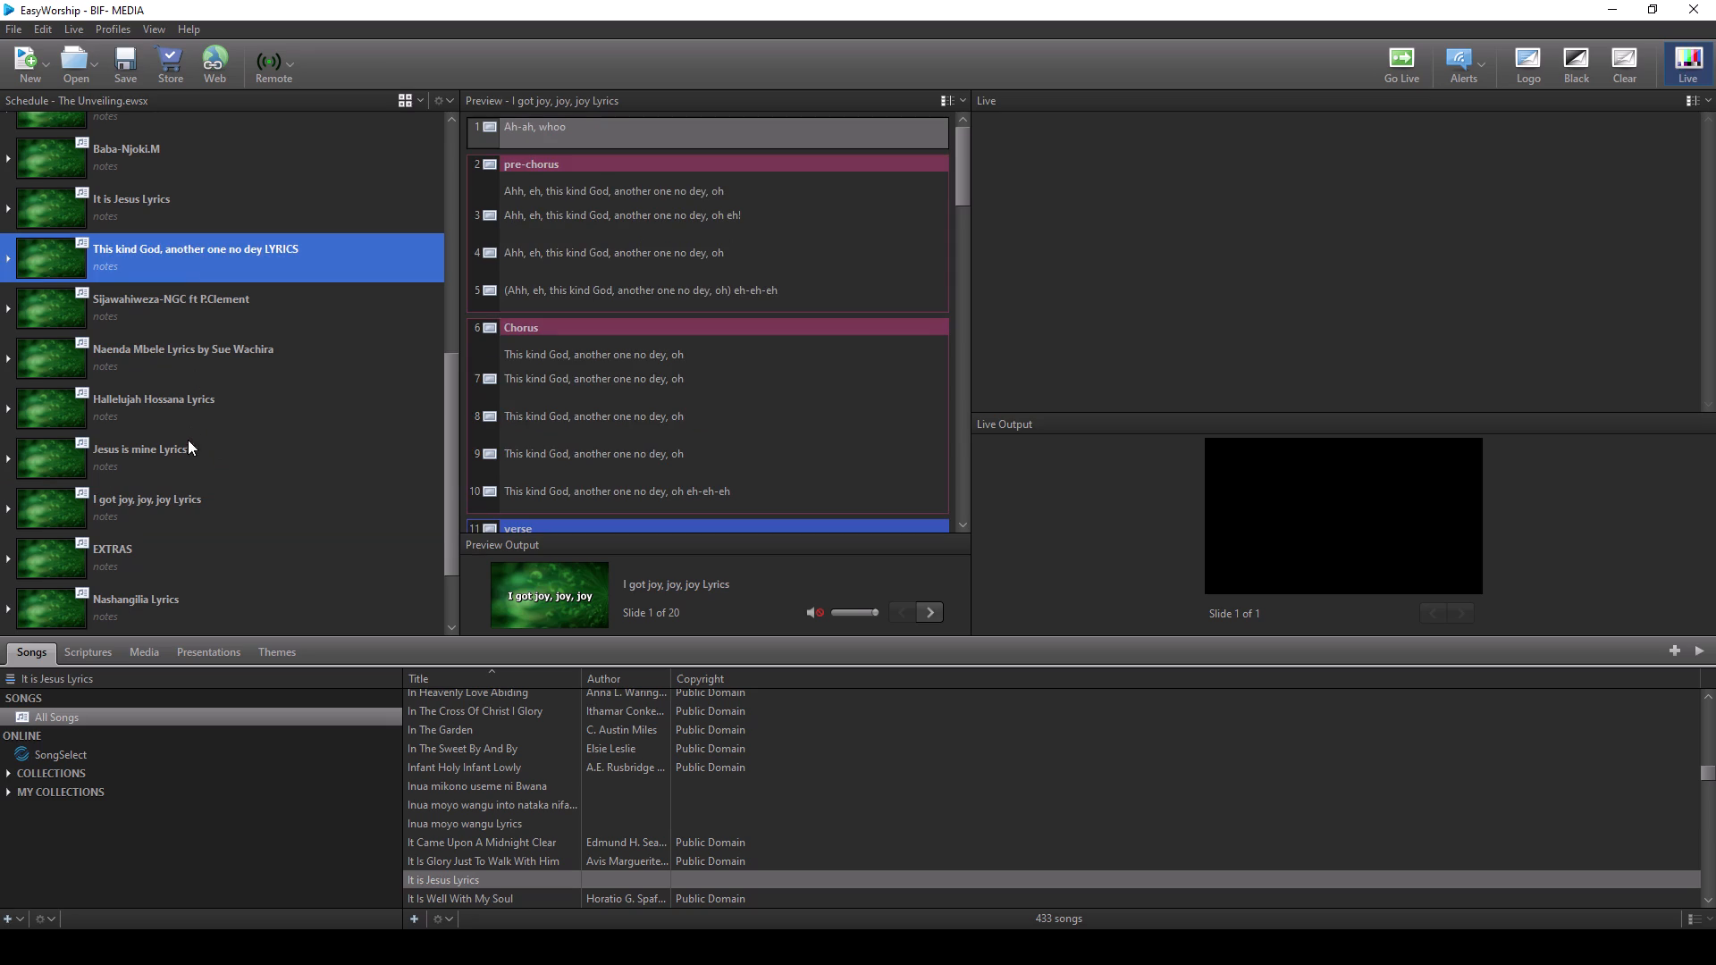
drag(188, 440, 181, 496)
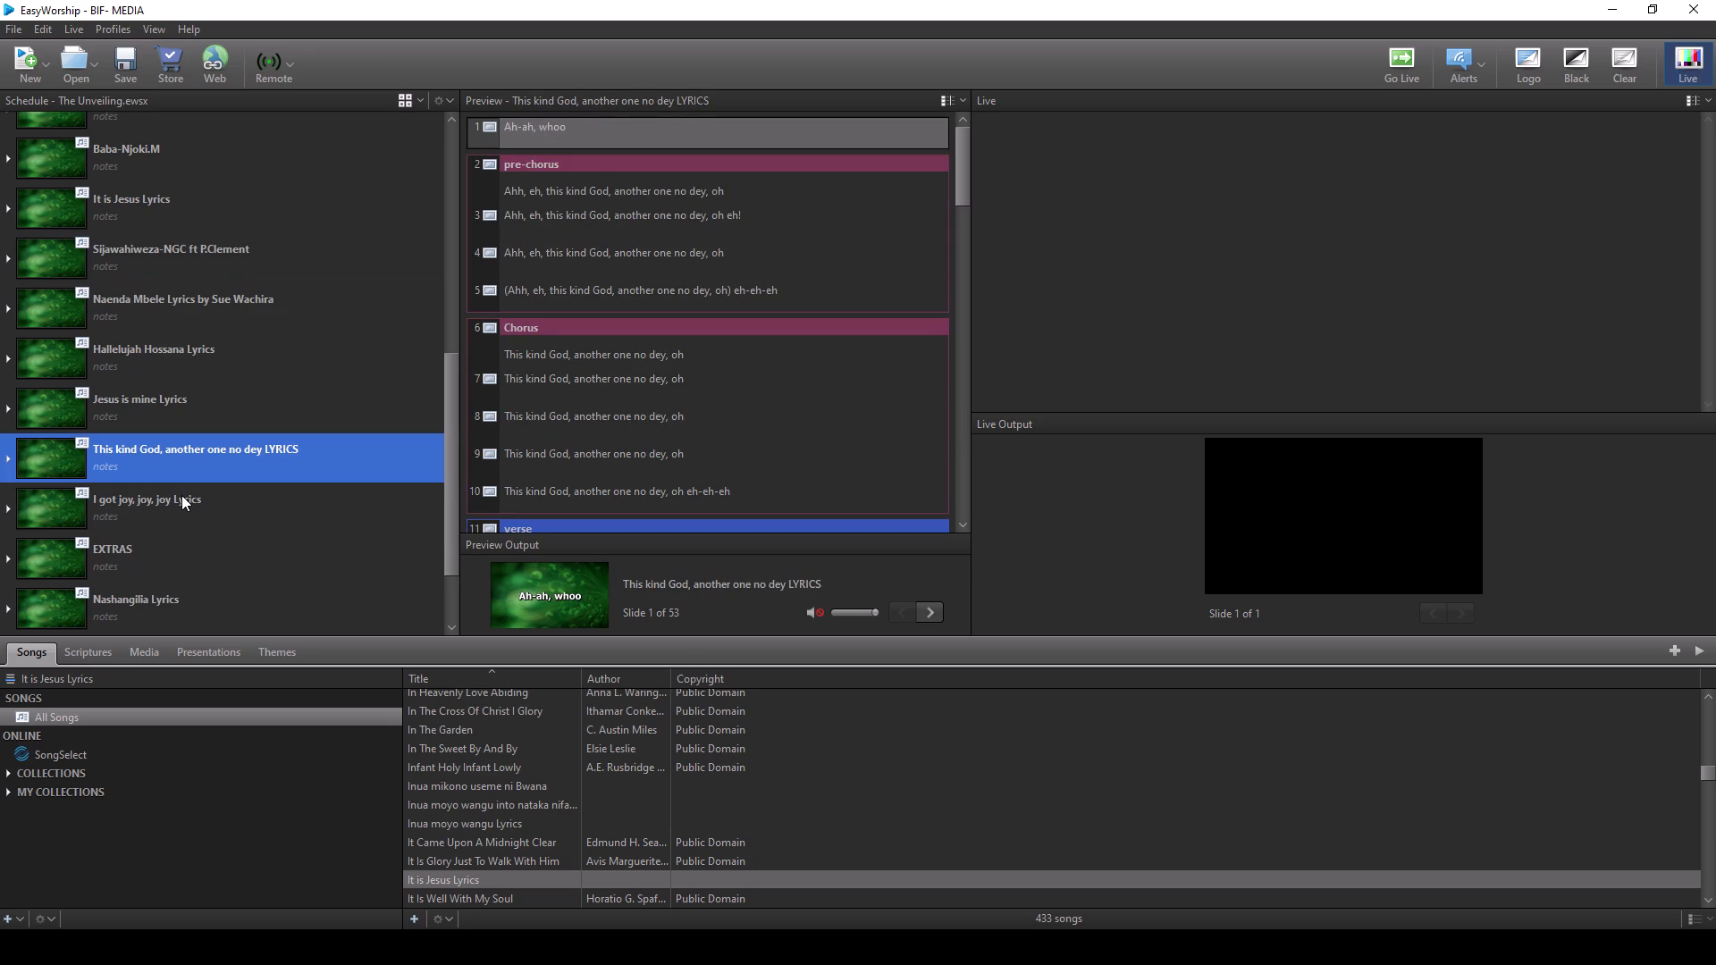
right_click(187, 466)
click(231, 585)
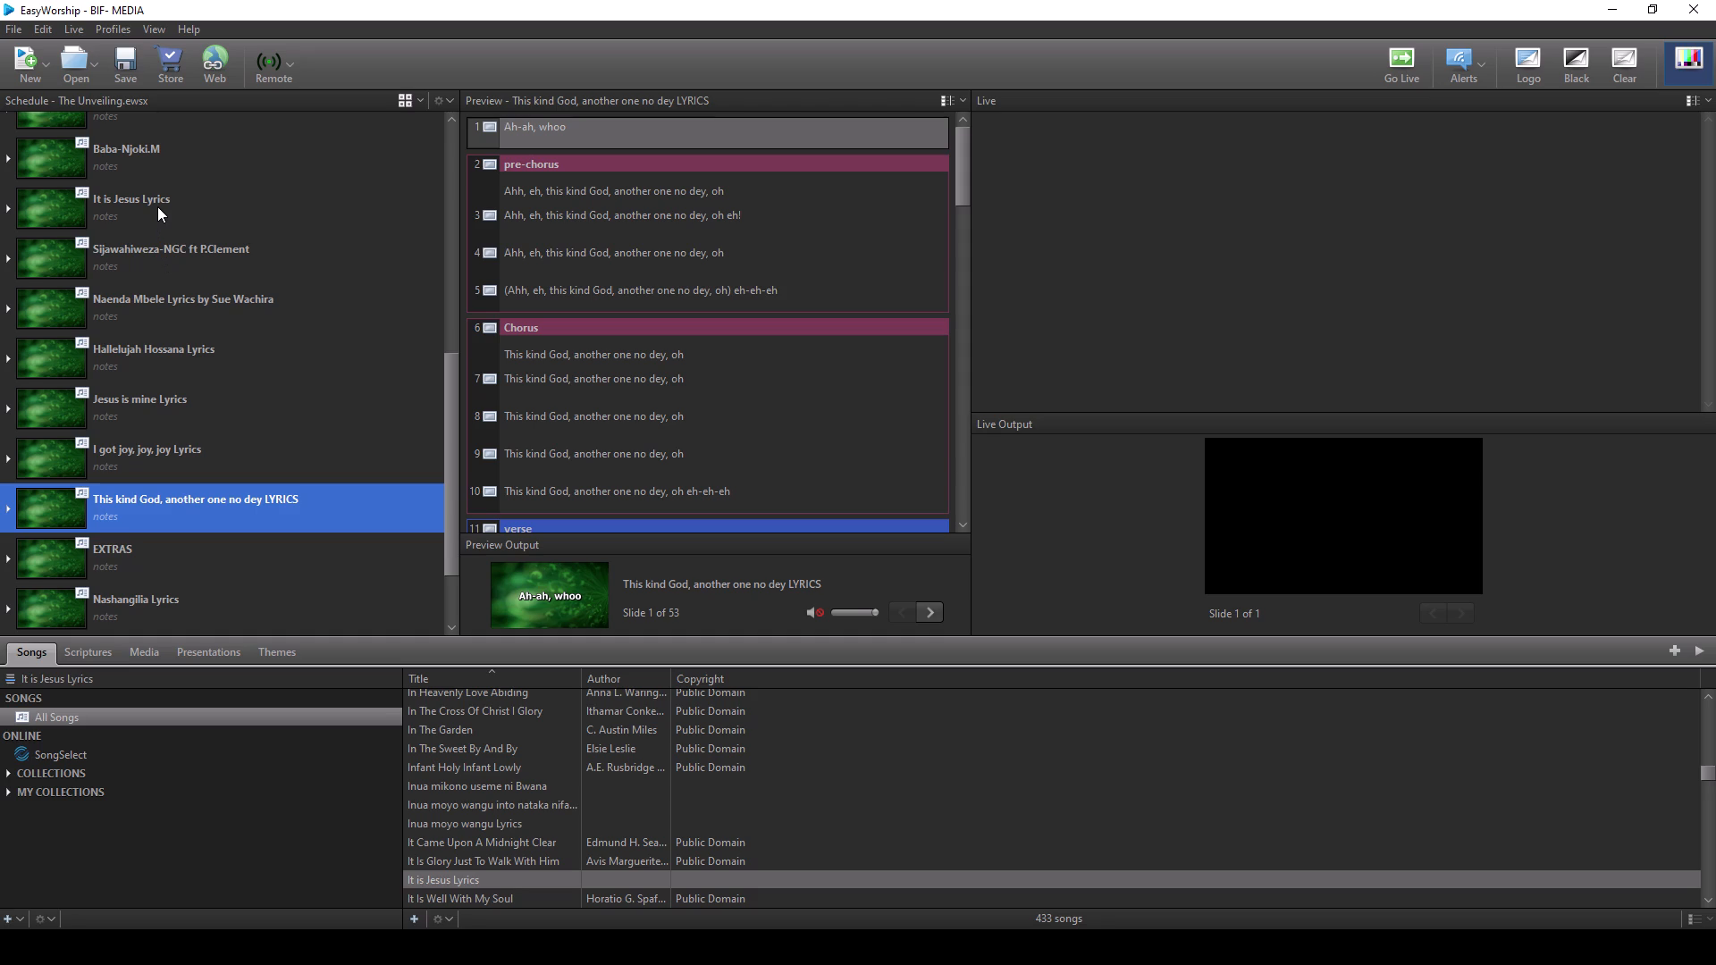
click(155, 163)
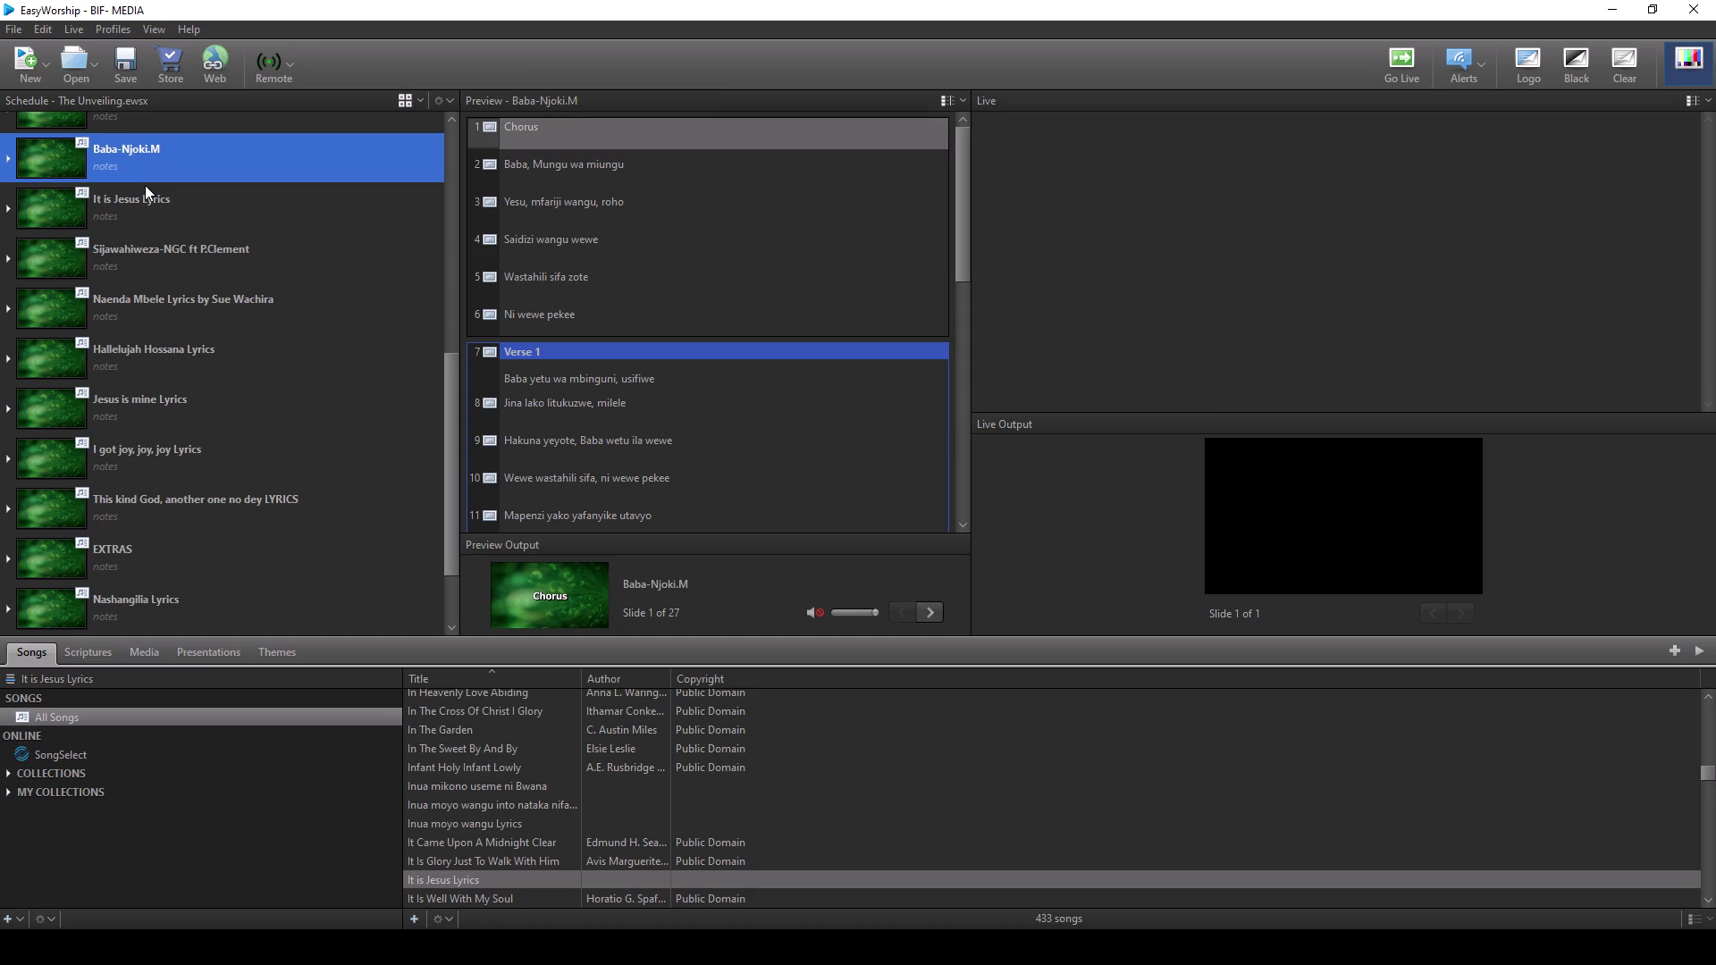
scroll(145, 185, up, 2)
click(132, 75)
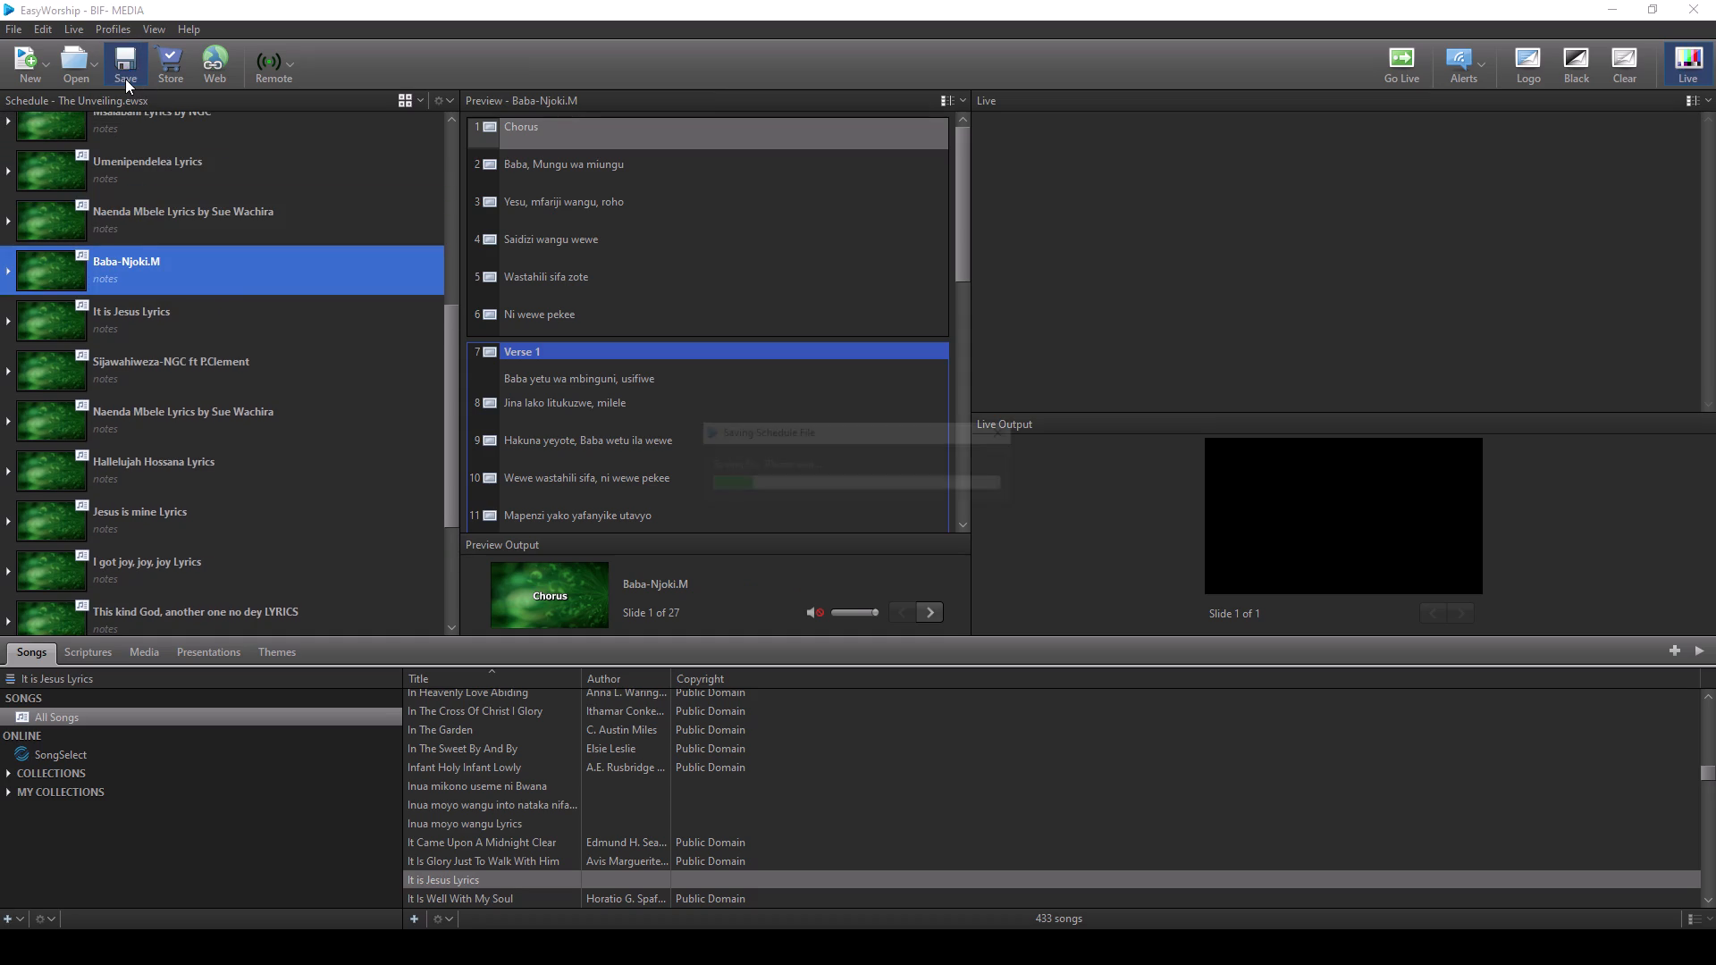
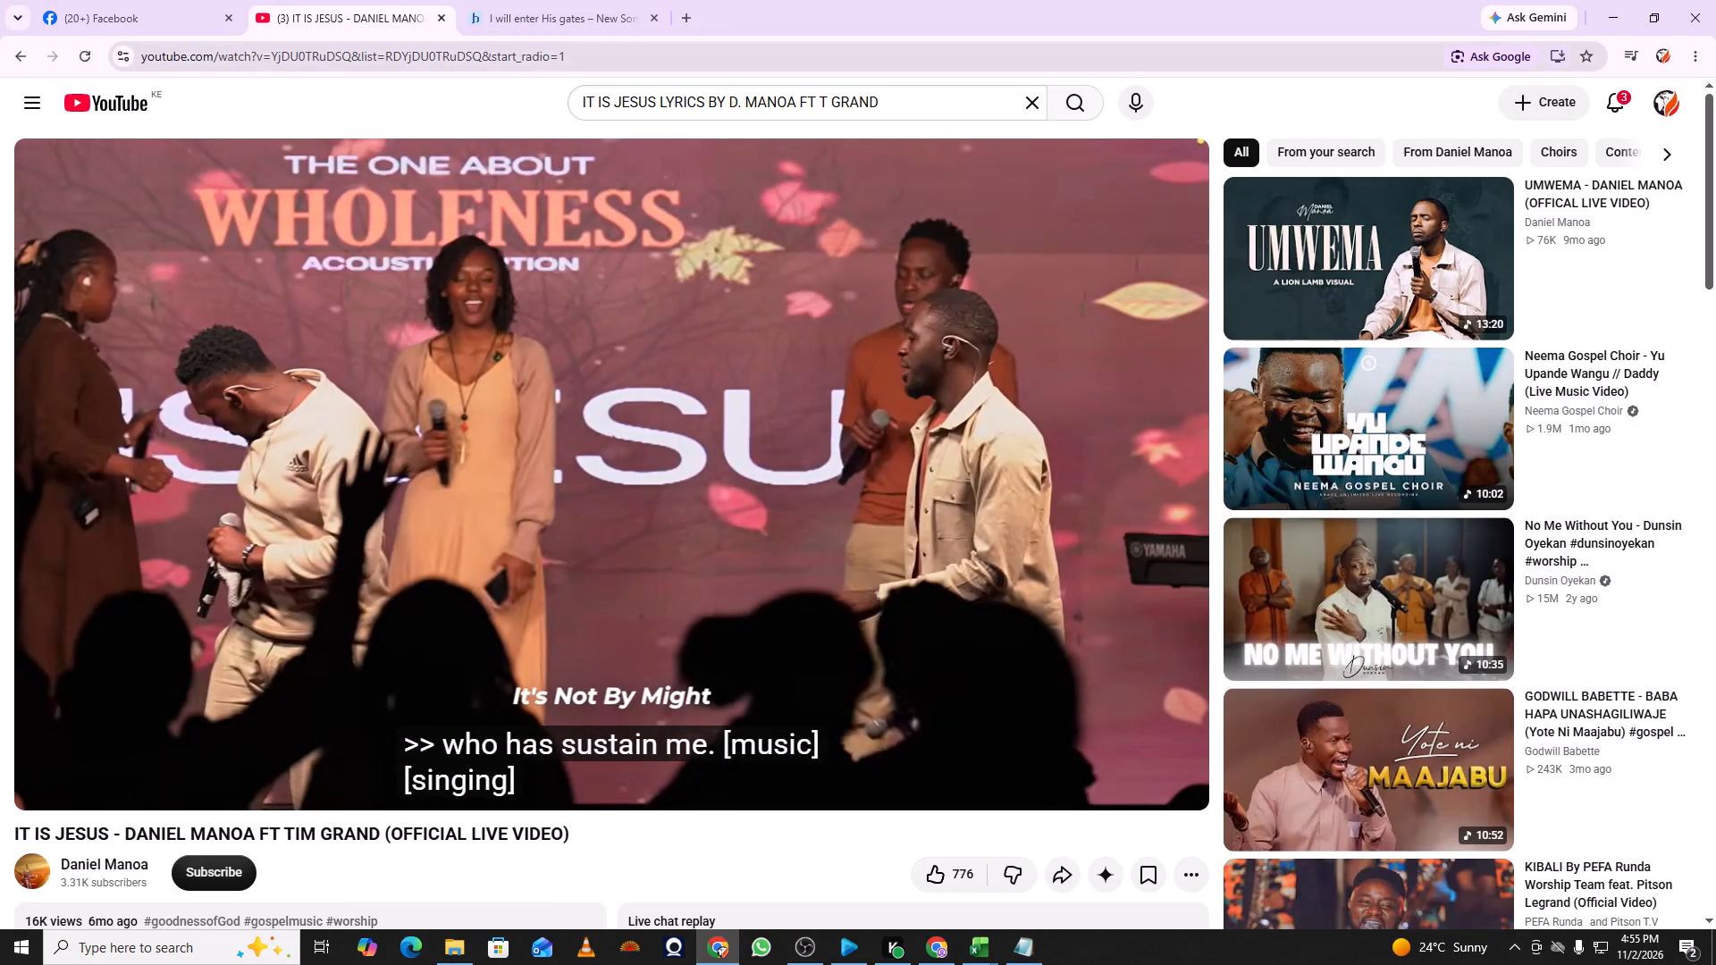
Replace the hymn page with the lyrics.com page for "Nimejikuta Ng'ambo-Nimeuona Mkono Wako" by Dr. Ipyana Ft. Paul Clement.
click(591, 7)
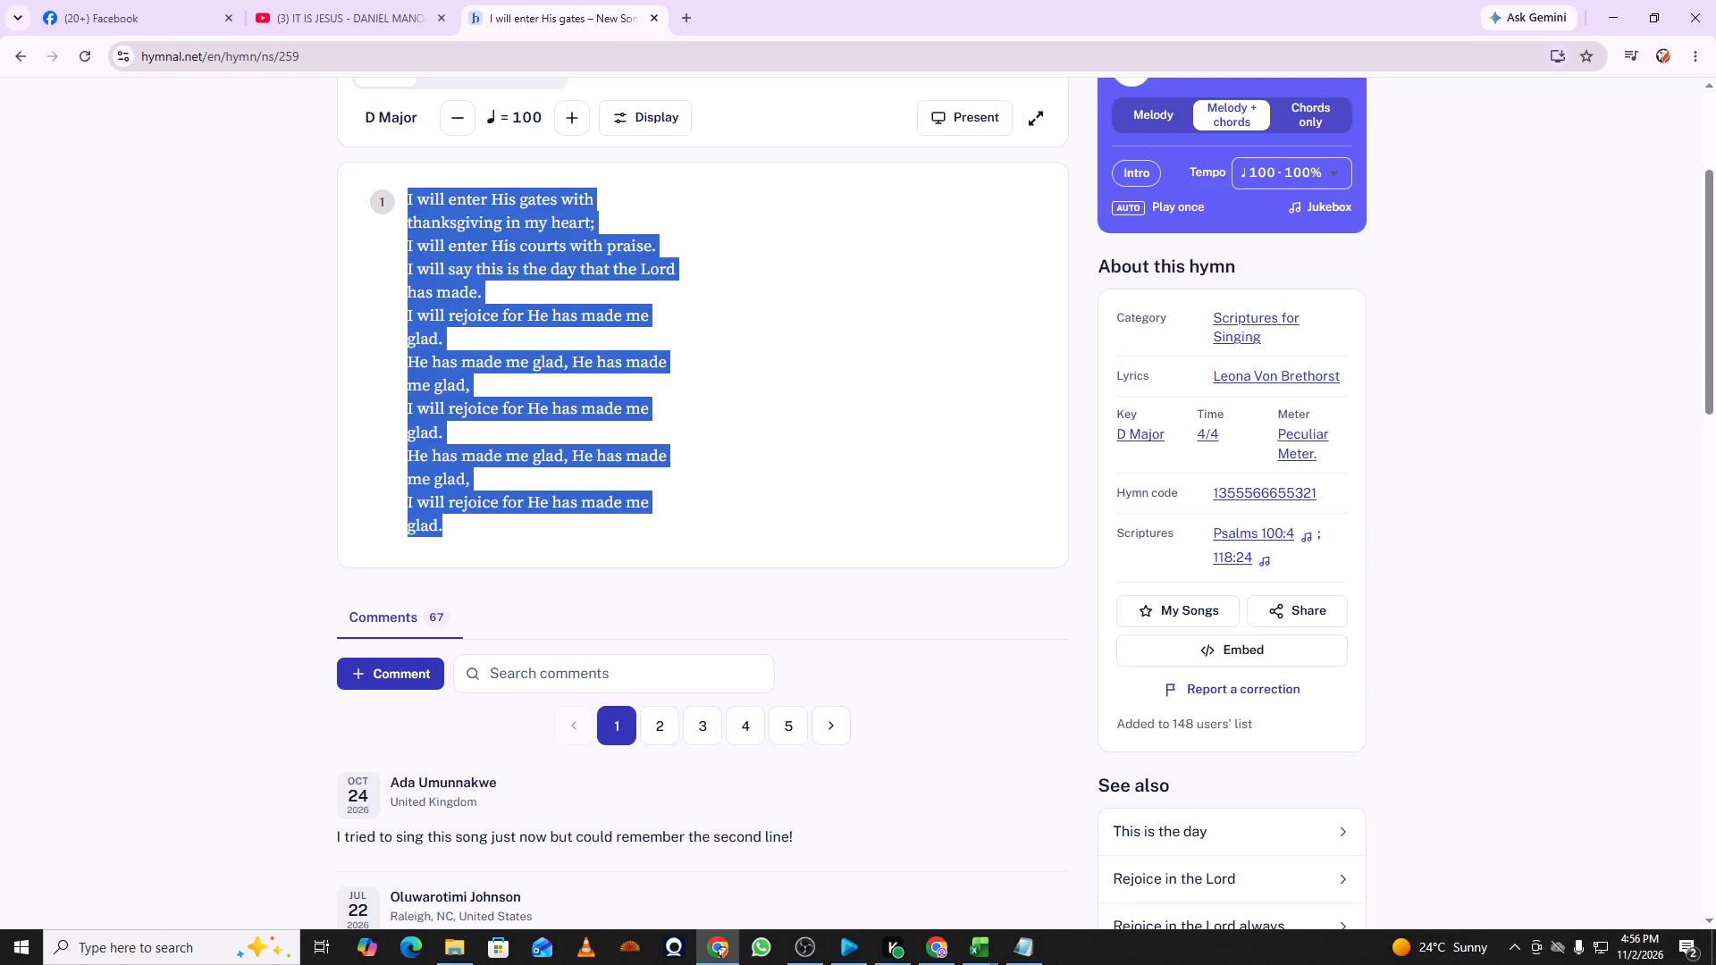
click(602, 56)
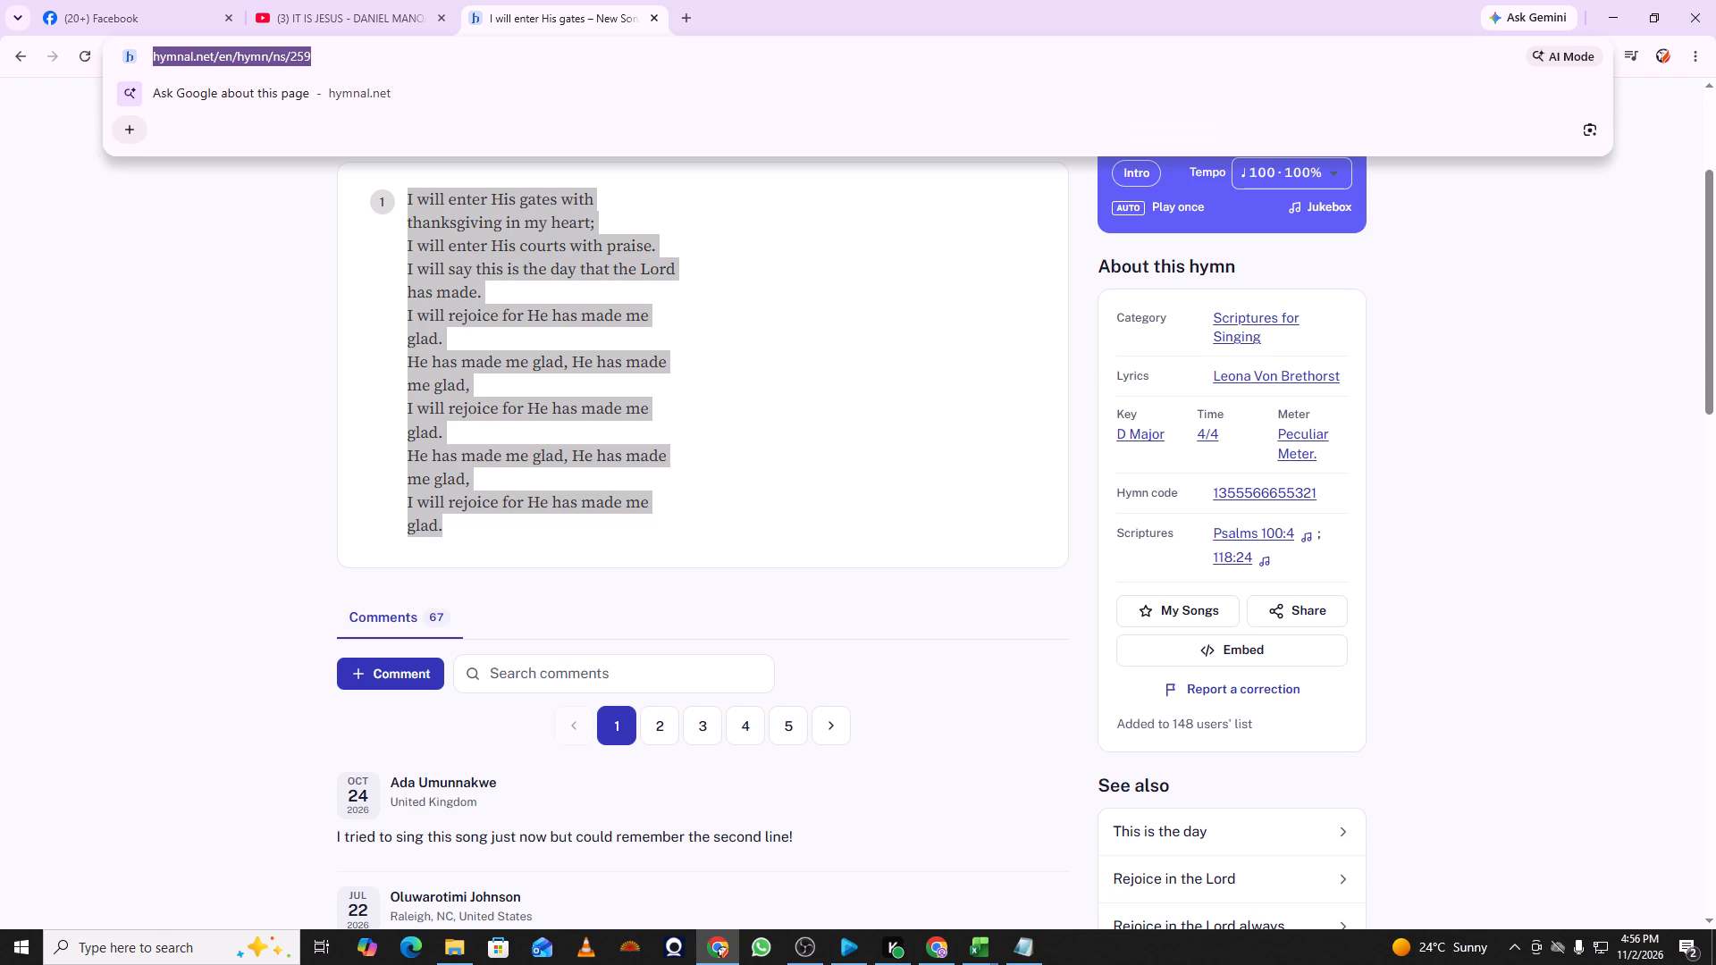
Search the web for "nimejikuta ng'ambo lyrics" and open the Lyrics.com page for "Nimejikuta Ng'ambo/Nimeuona Mkono Wako".
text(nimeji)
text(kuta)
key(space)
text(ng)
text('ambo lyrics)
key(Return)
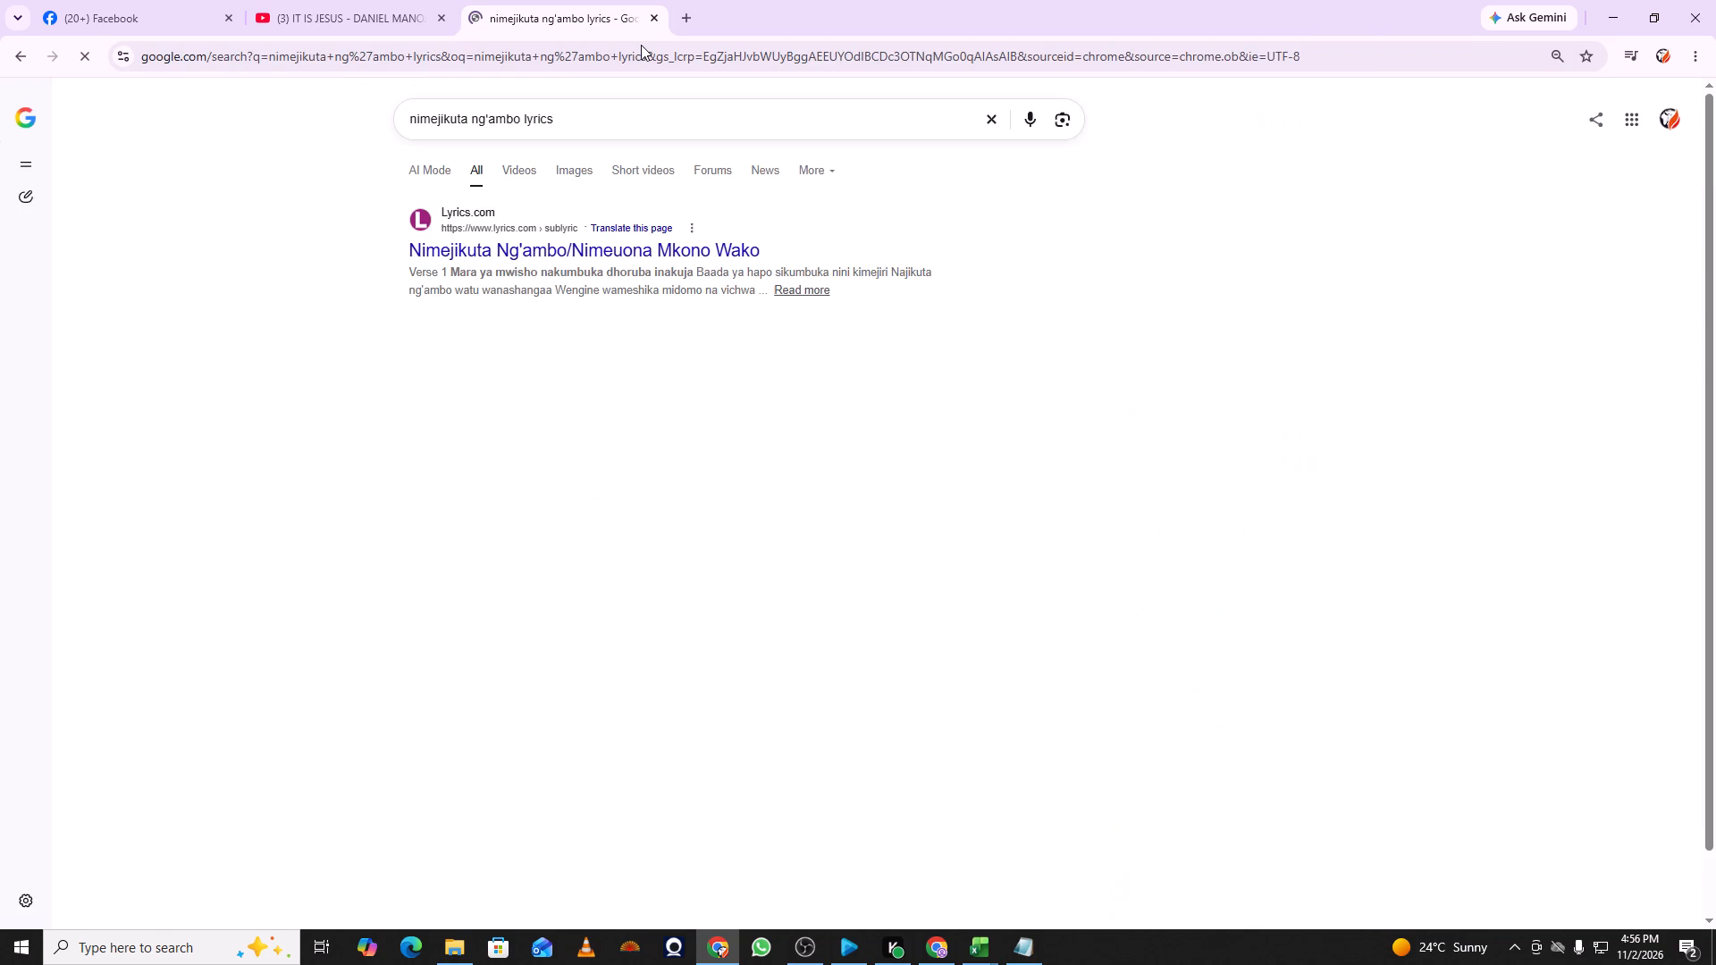
click(685, 243)
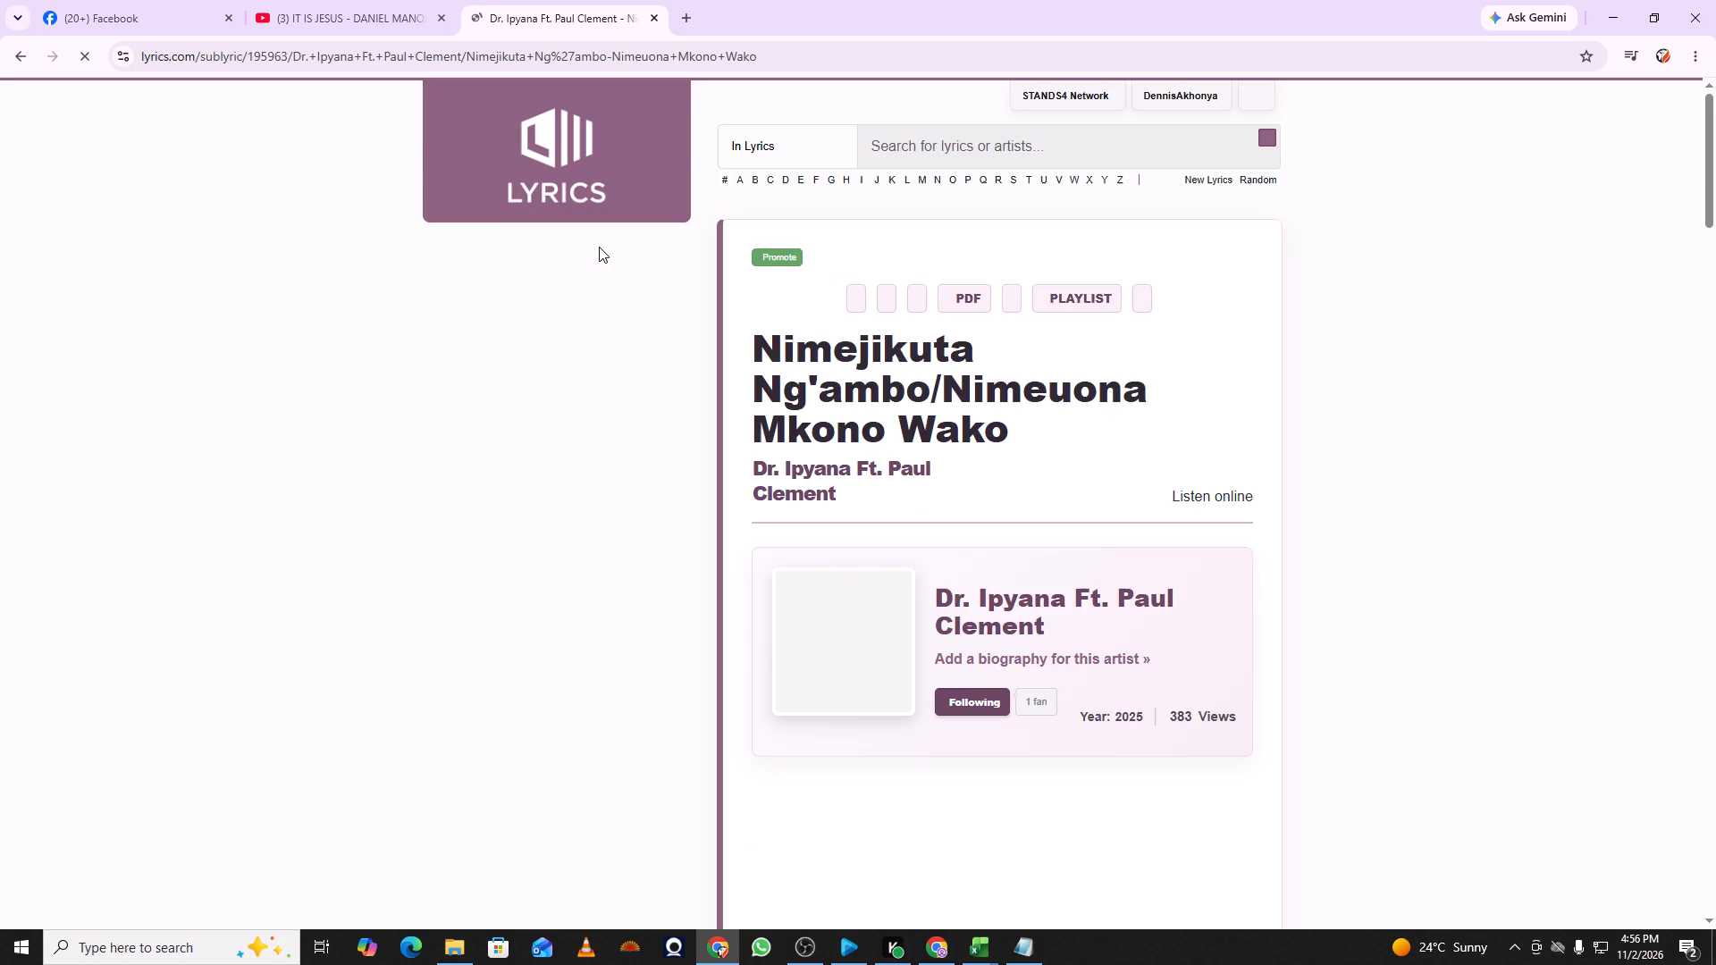
Look through the full lyrics of "Nimejikuta Ng'ambo/Nimeuona Mkono Wako" from Verse 1 to the end and back to Verse 1.
scroll(959, 487, down, 1)
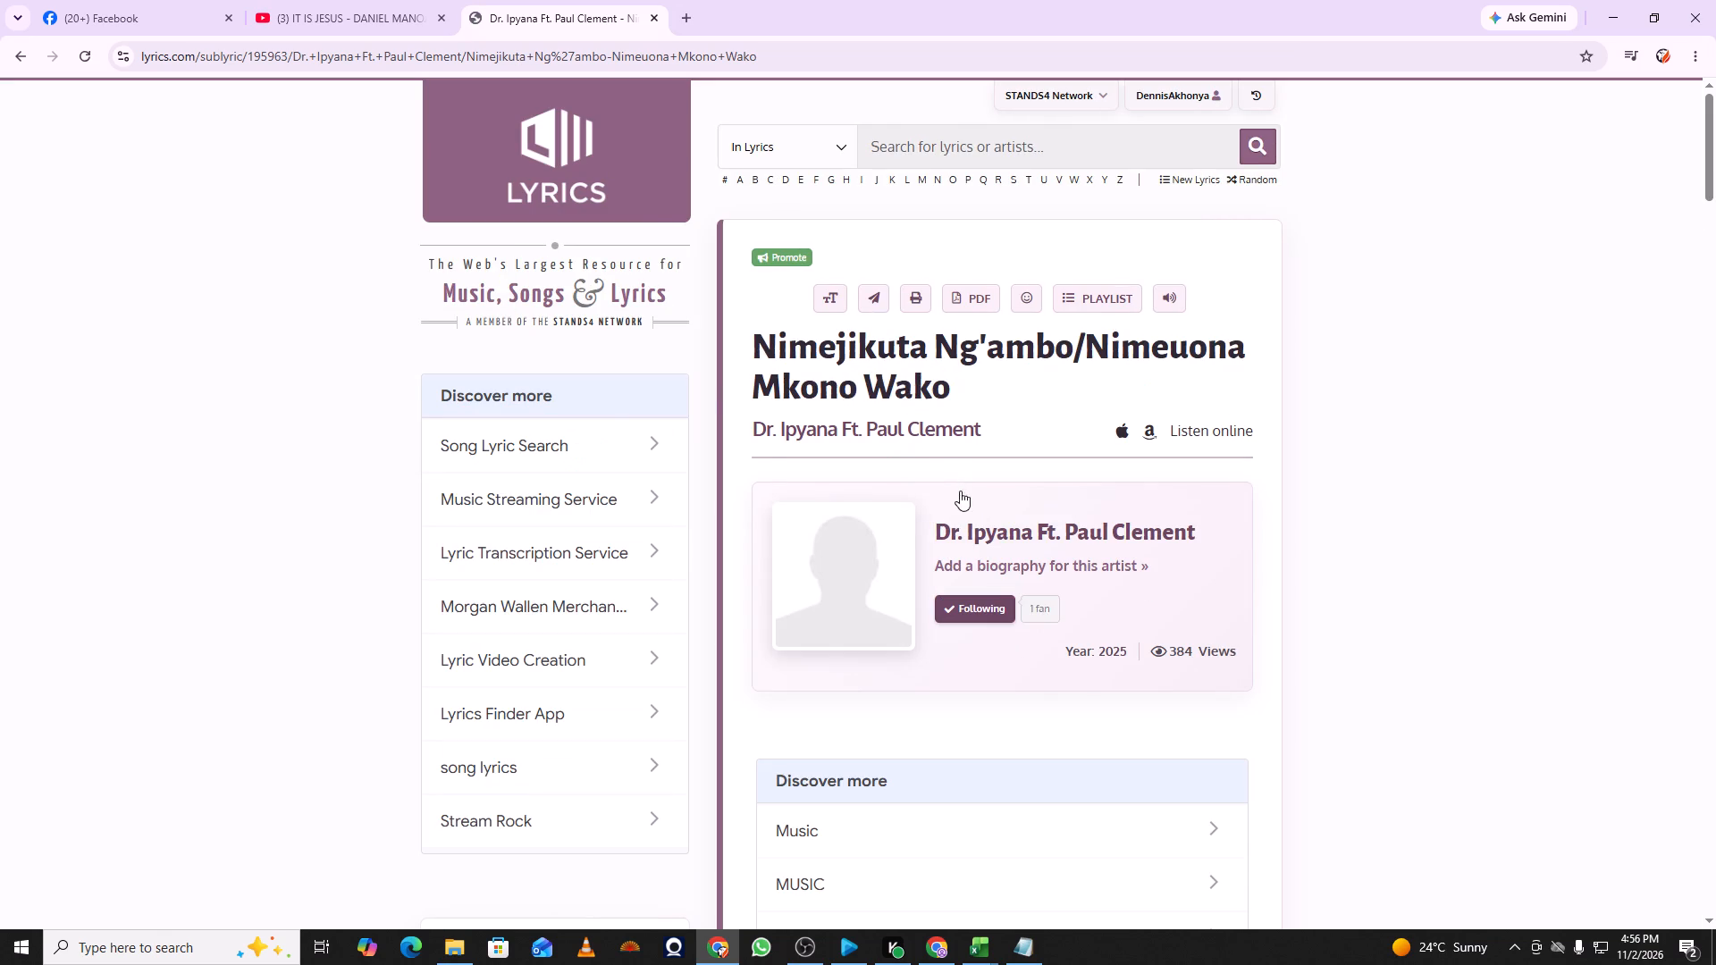
scroll(960, 491, down, 11)
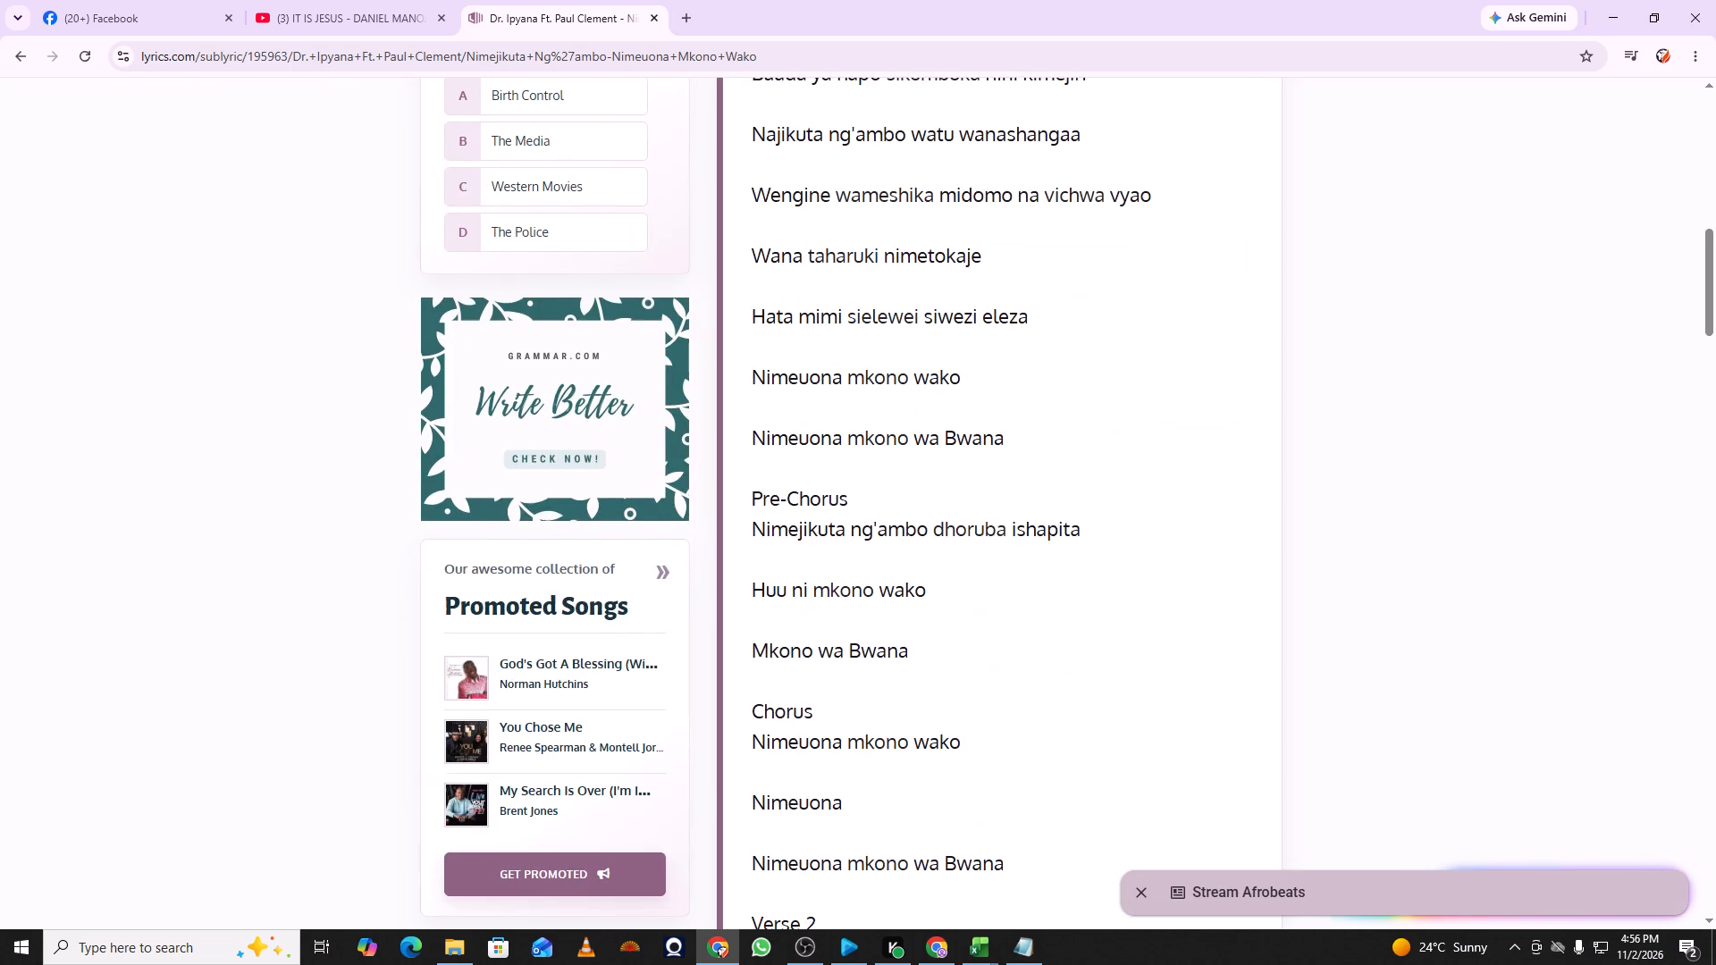
scroll(965, 509, down, 14)
scroll(965, 508, down, 7)
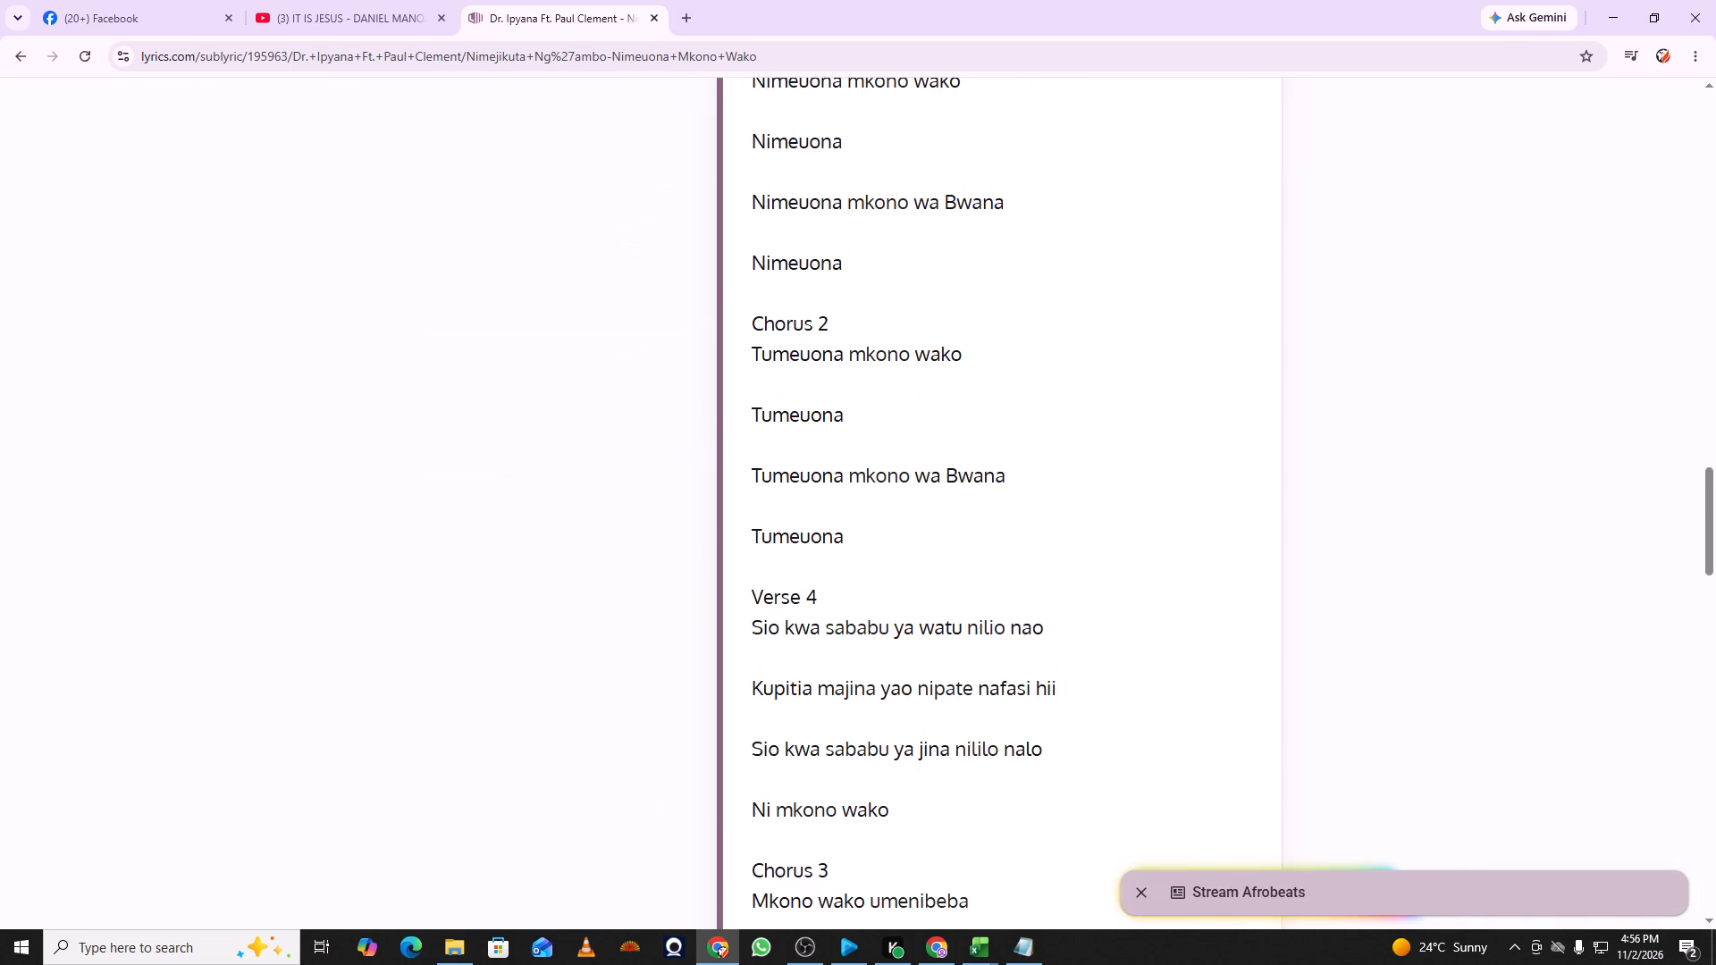
scroll(965, 503, down, 13)
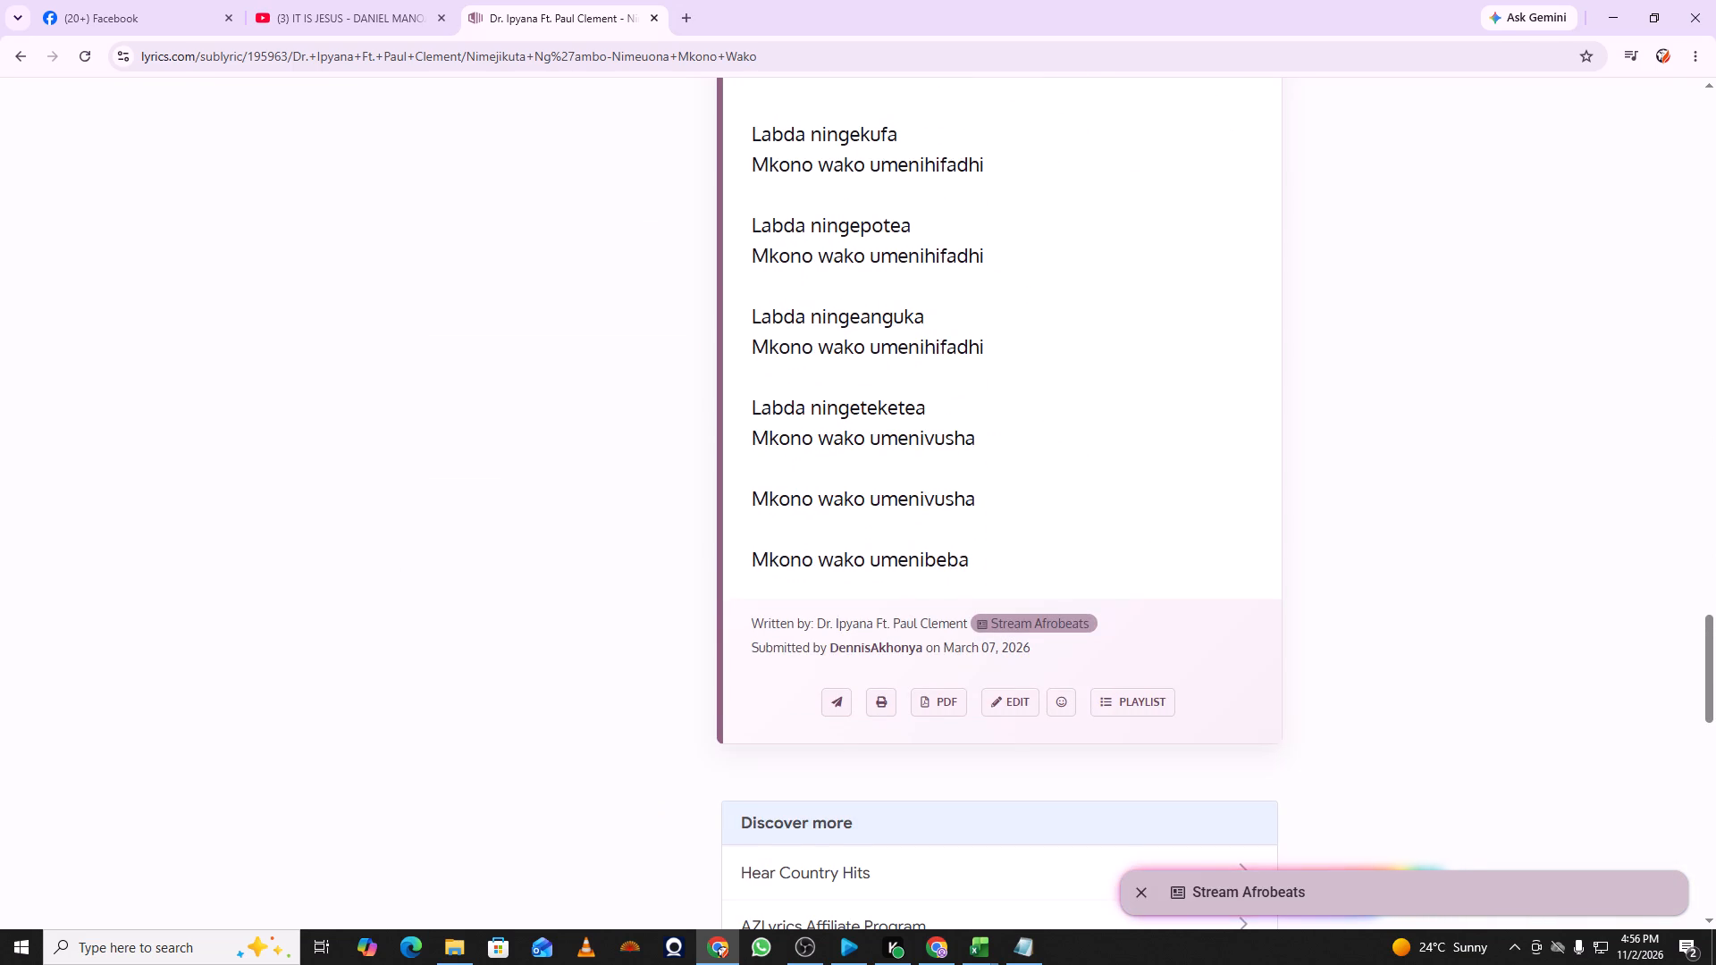
scroll(966, 499, down, 1)
scroll(968, 498, up, 6)
scroll(959, 457, down, 1)
scroll(958, 456, up, 6)
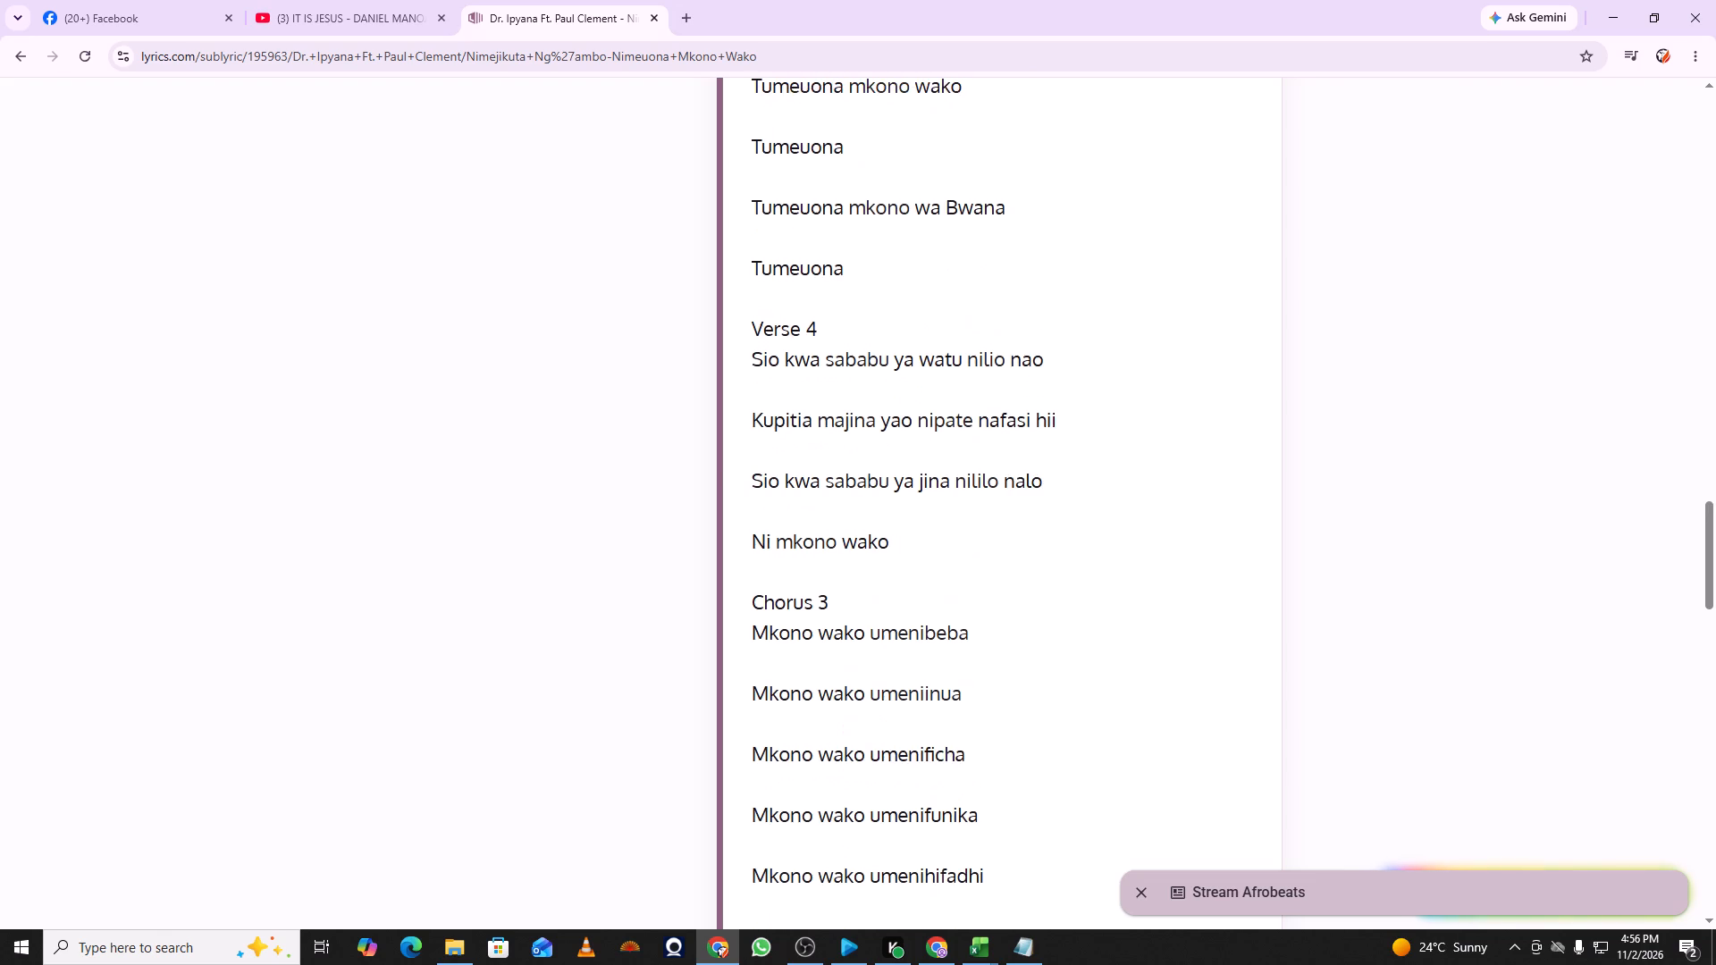
scroll(958, 456, up, 19)
scroll(955, 455, up, 2)
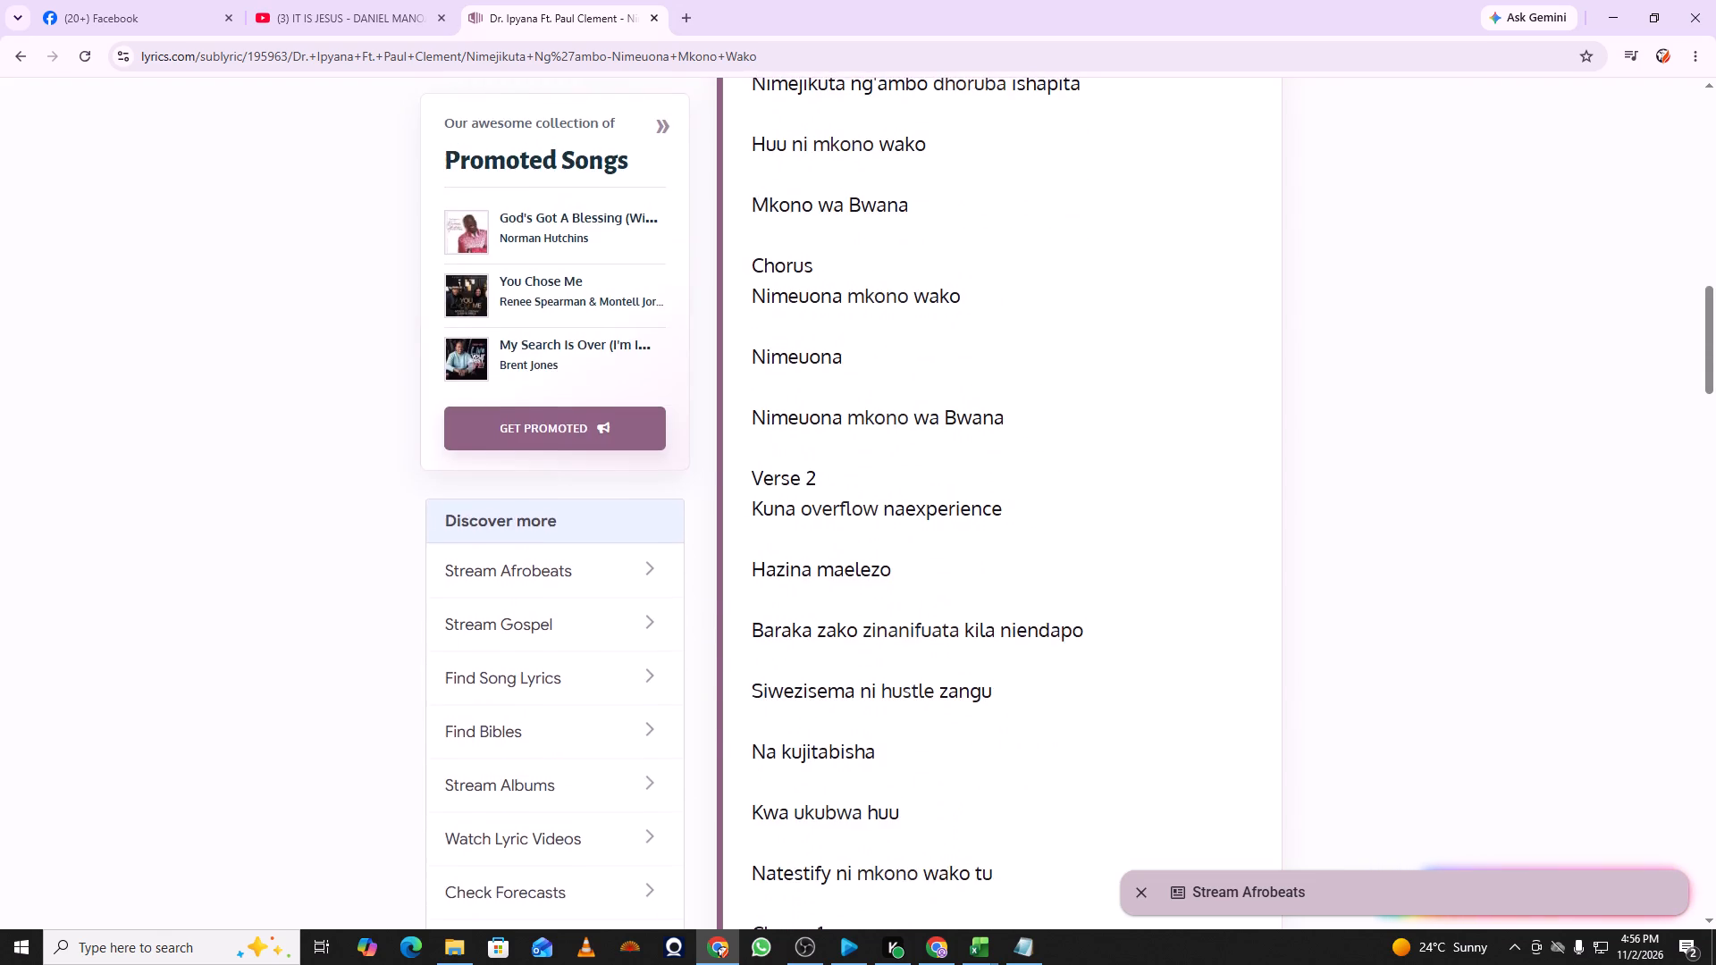
scroll(955, 455, up, 8)
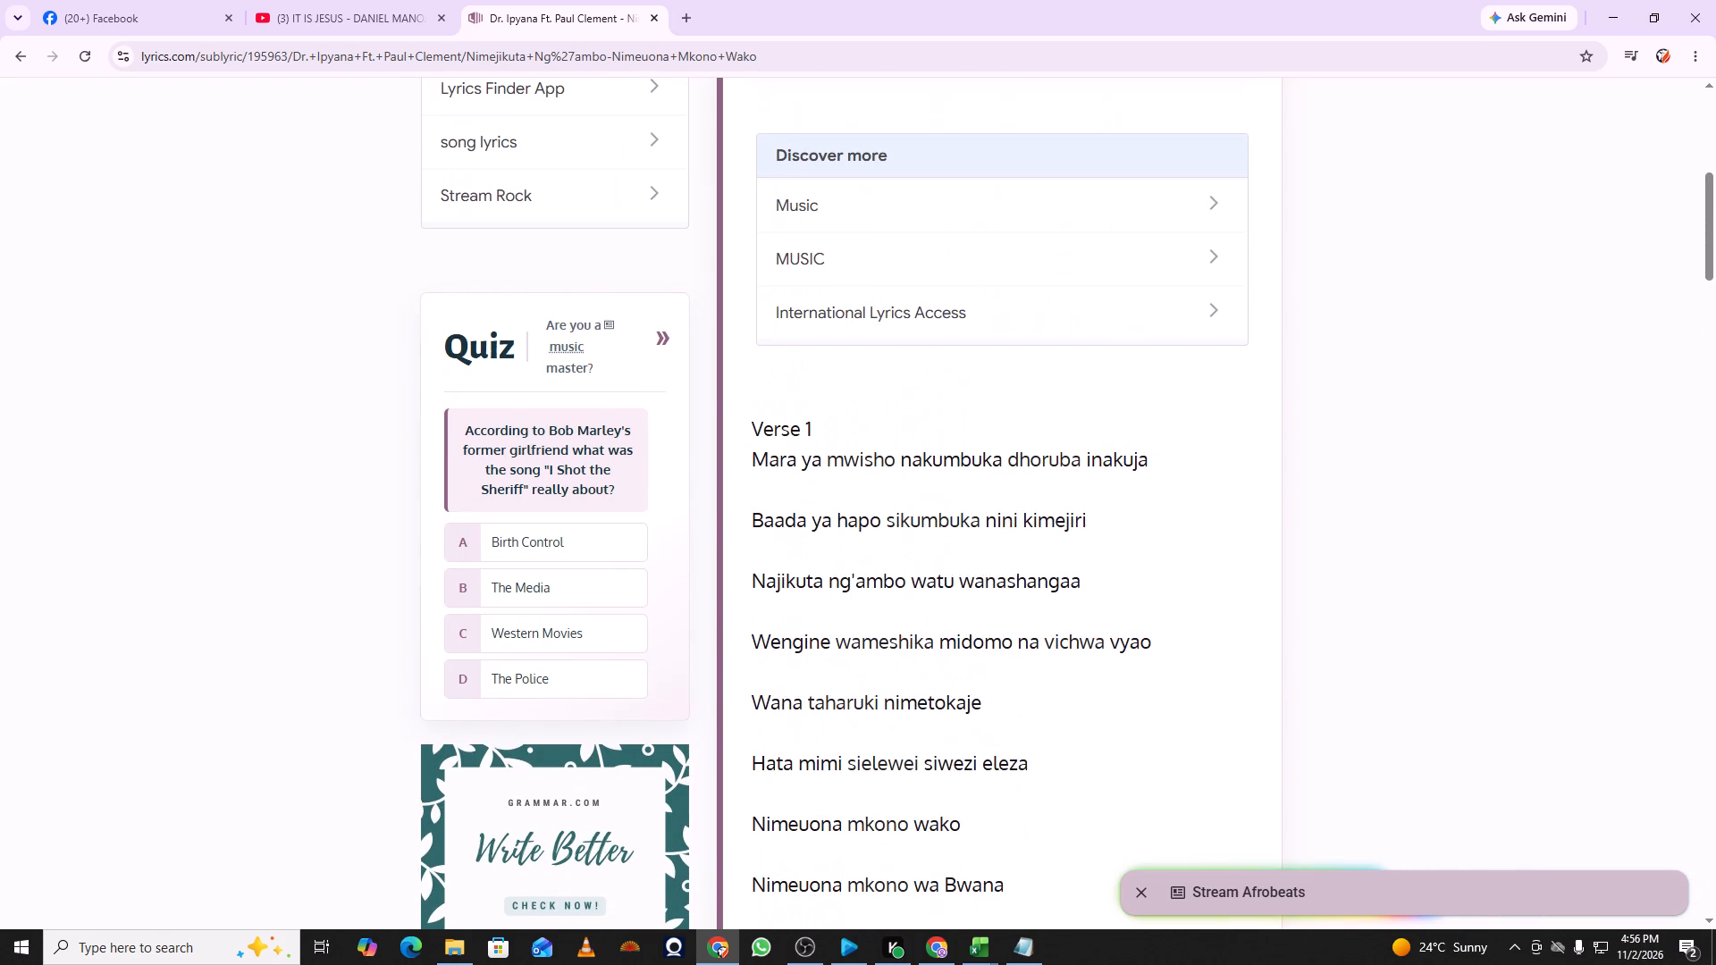
Copy the full lyrics from "Verse 1" to the last "Mkono wako umenibeba" and paste them over the old text in Notepad.
drag(752, 426, 989, 922)
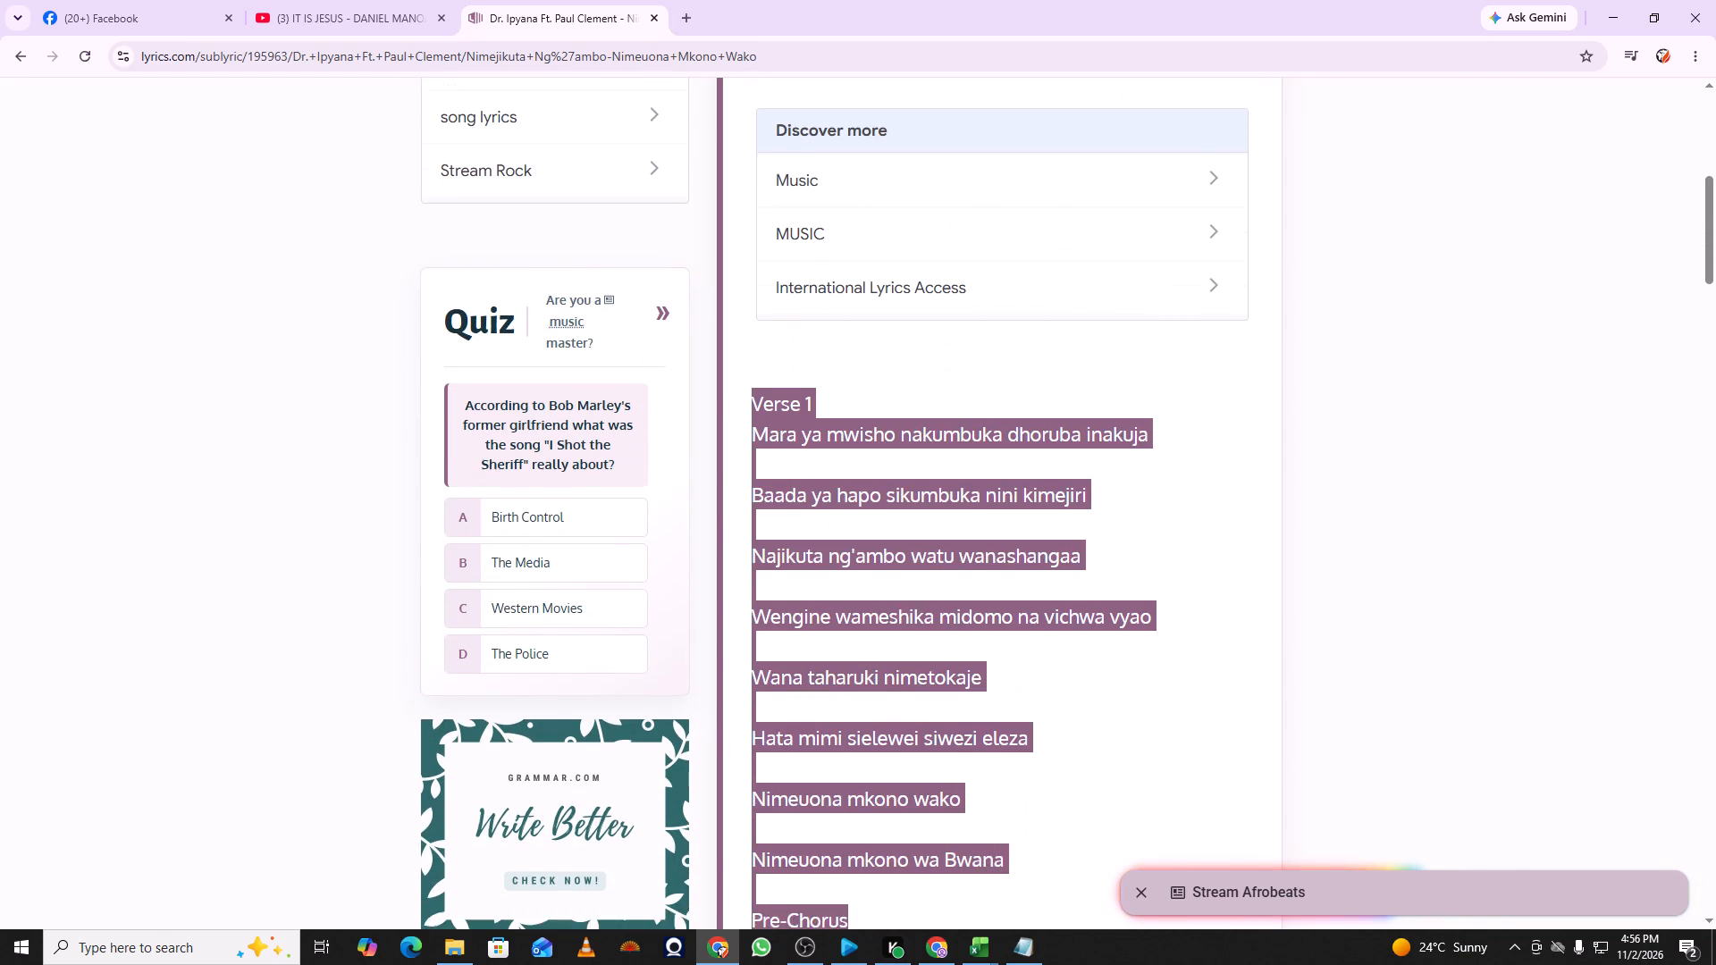
drag(989, 922, 995, 892)
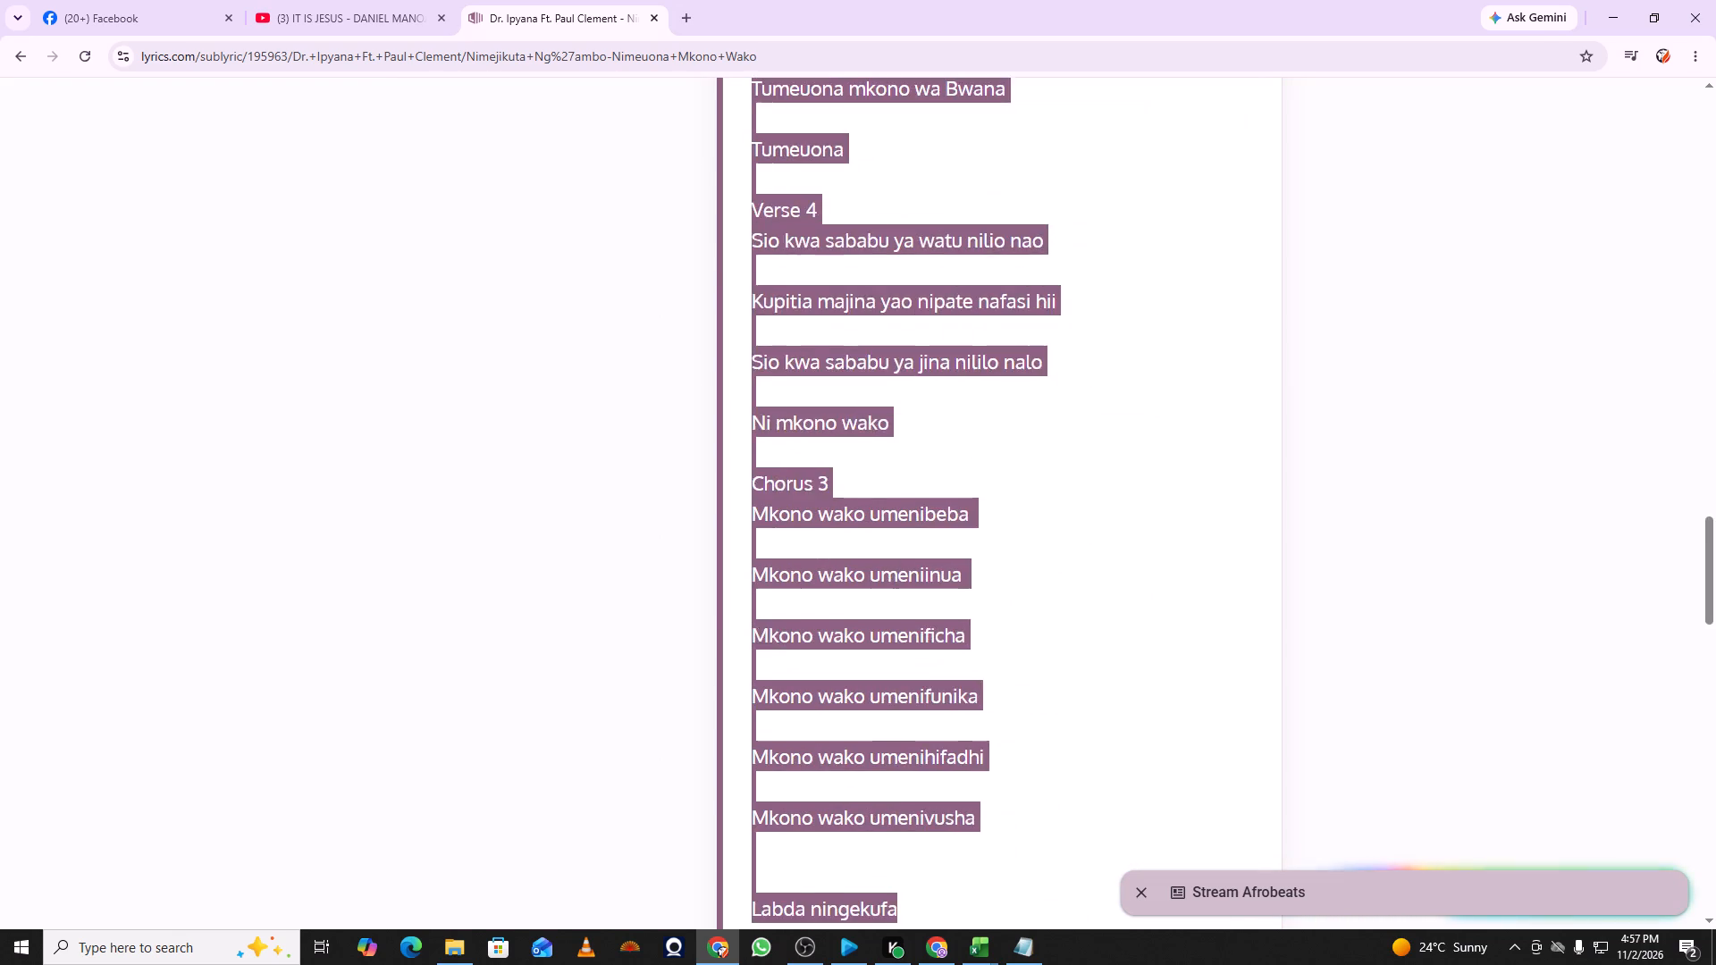
drag(995, 892, 1019, 913)
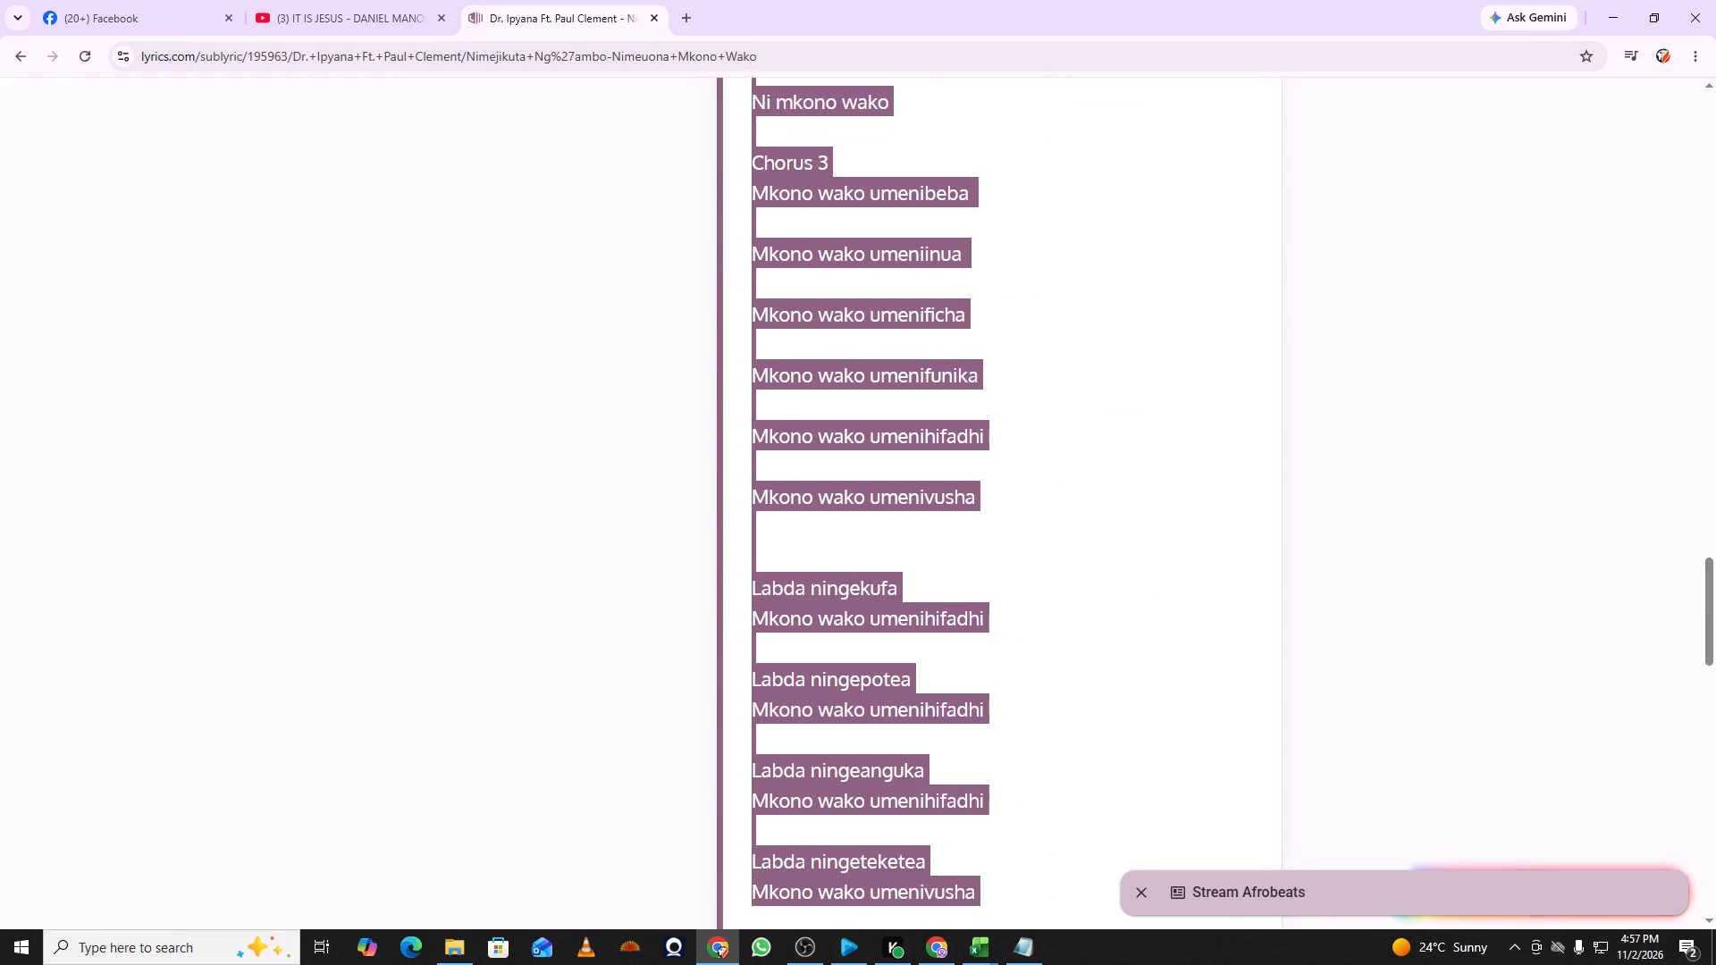
drag(1019, 913, 1002, 769)
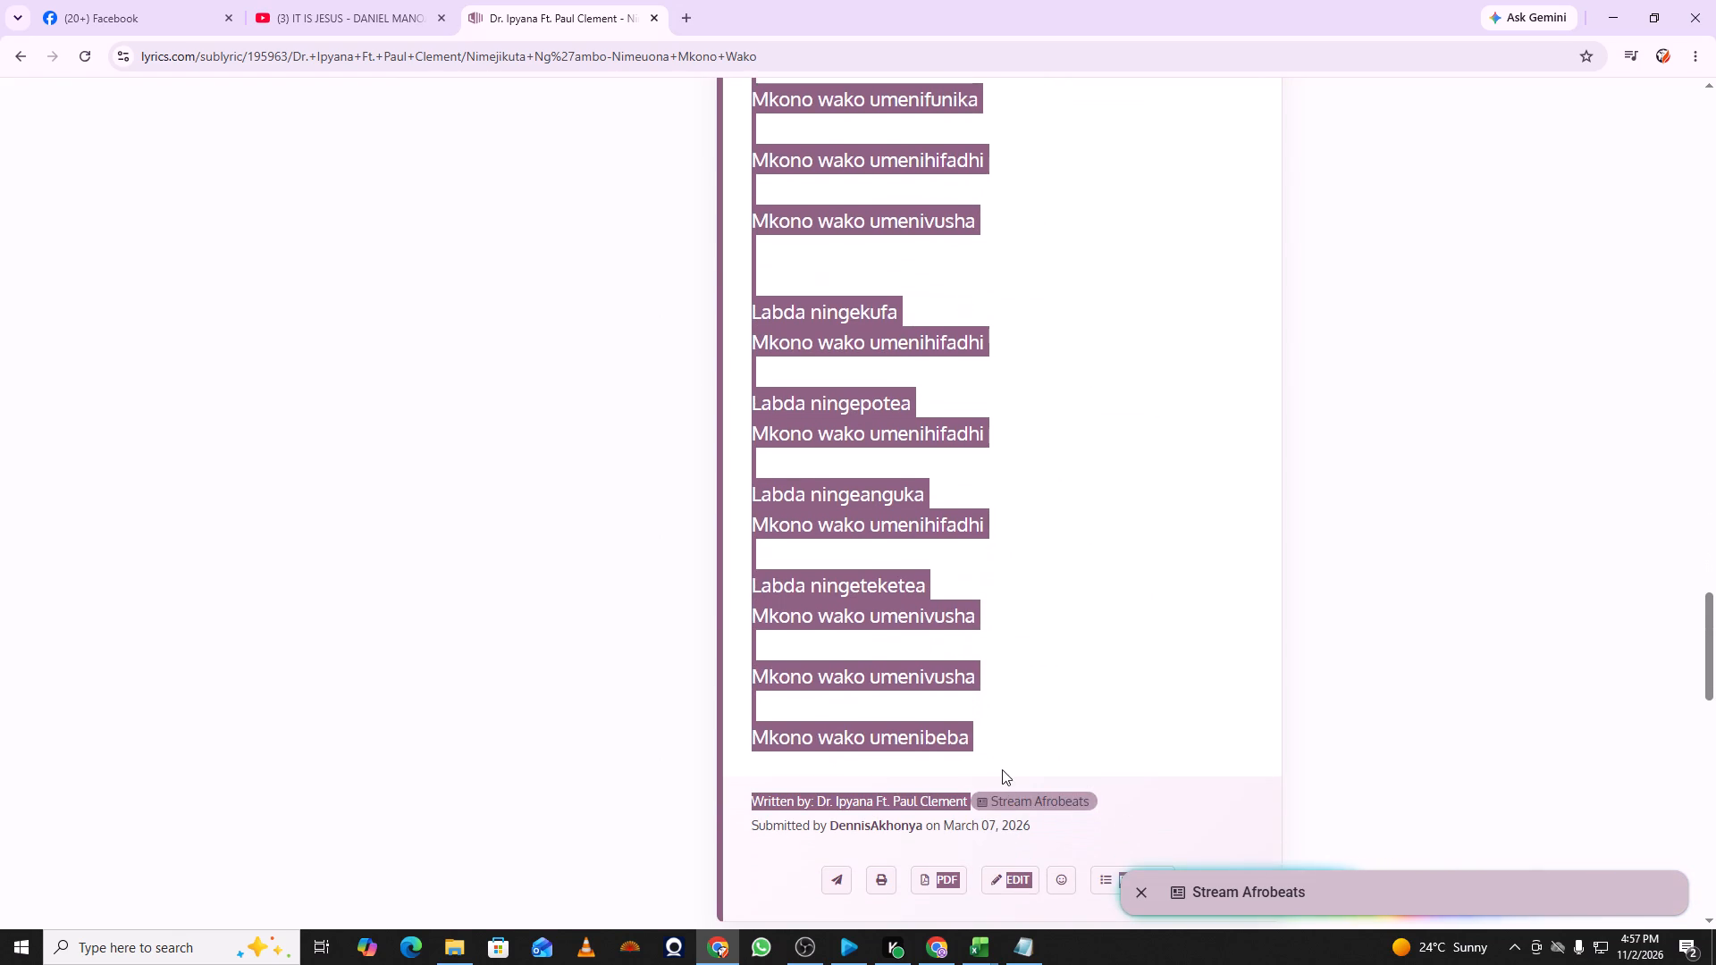
drag(1002, 769, 1003, 736)
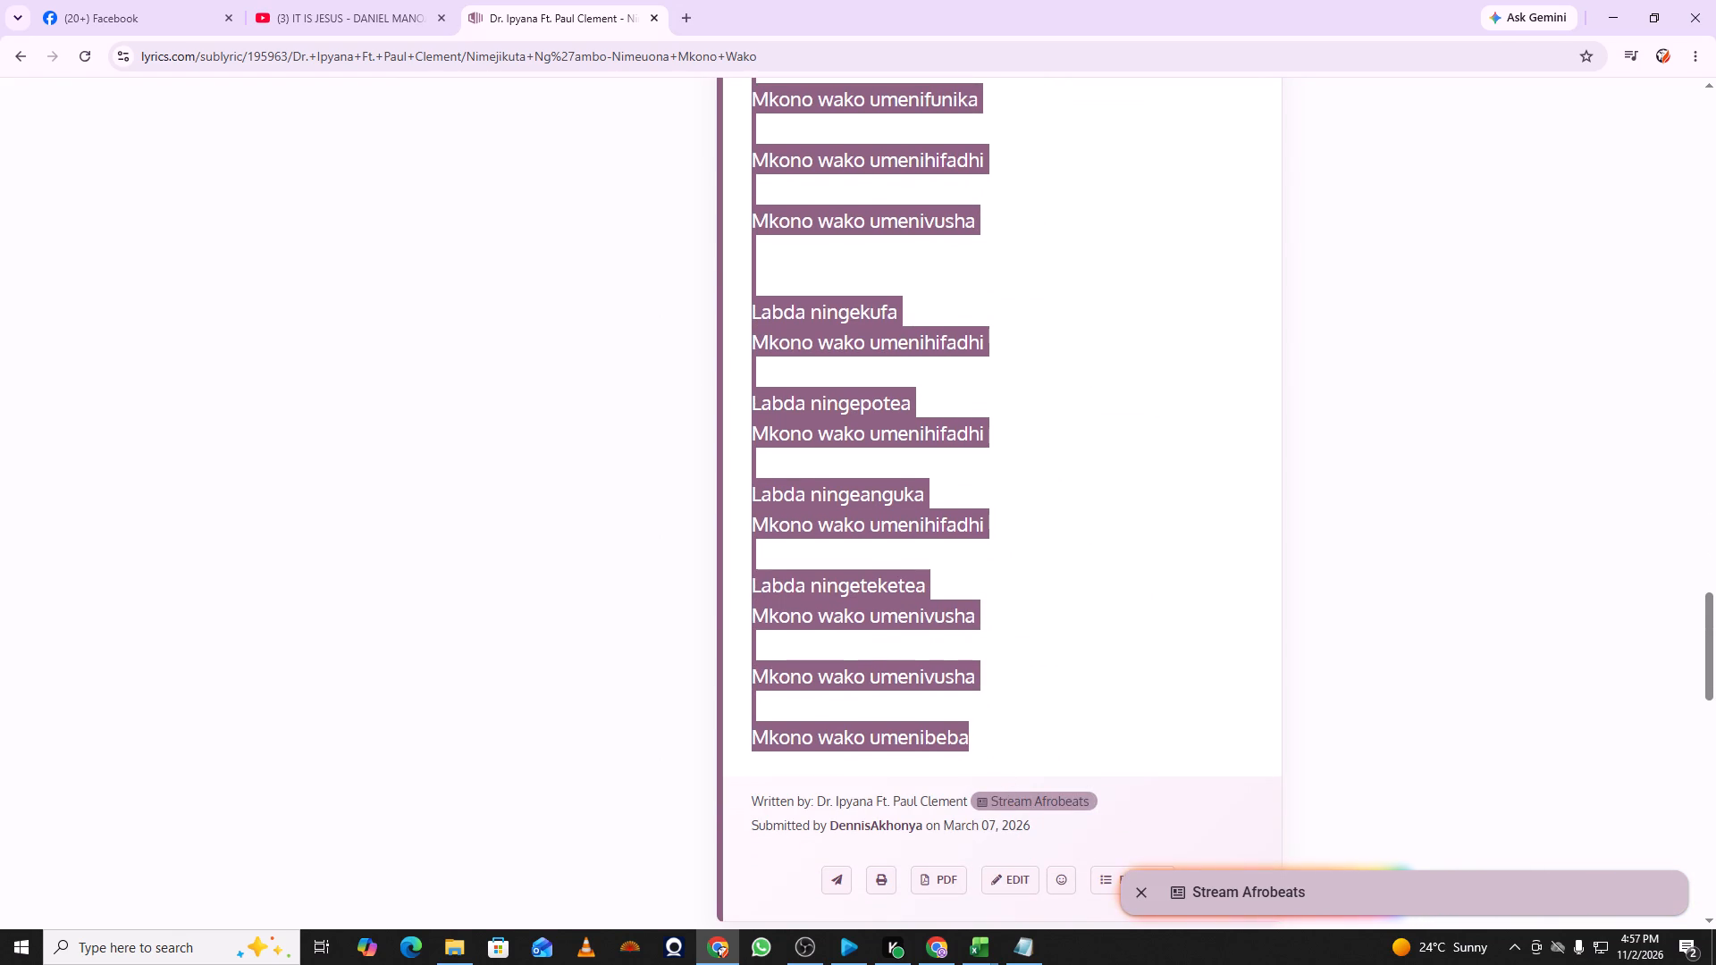
key(ctrl+c)
click(1021, 961)
key(ctrl+v)
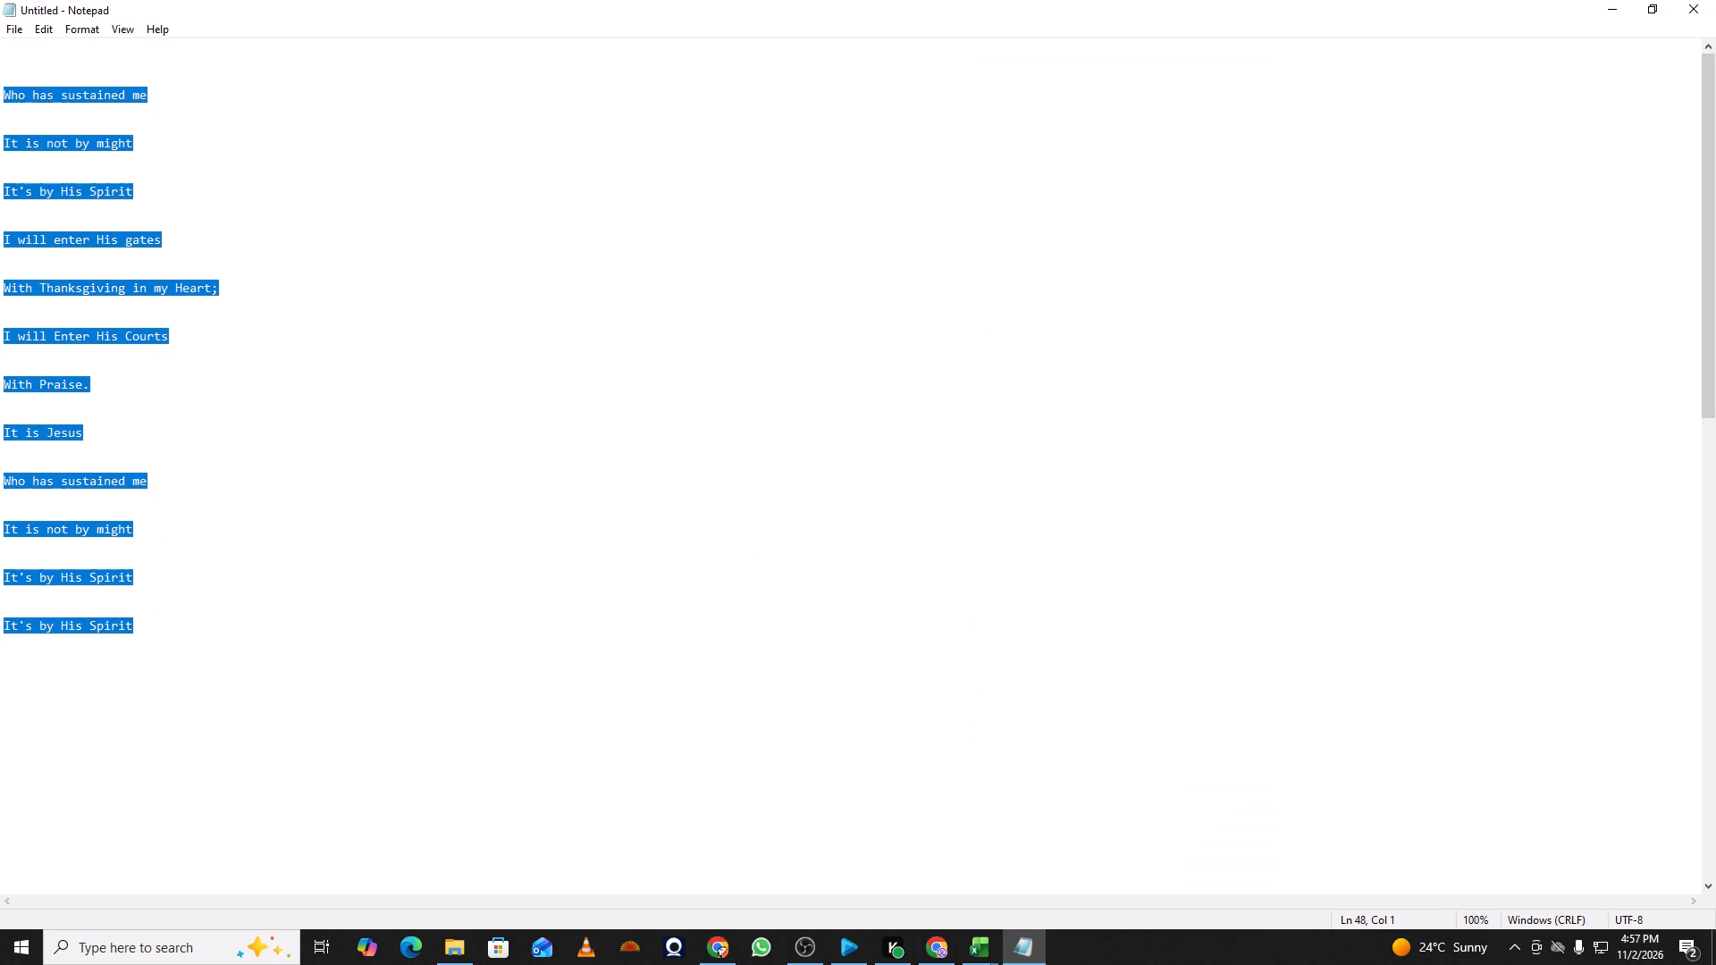
Add one extra blank line above and one below each of the "Verse 4" and "Chorus 2" headings.
scroll(403, 544, up, 5)
click(0, 529)
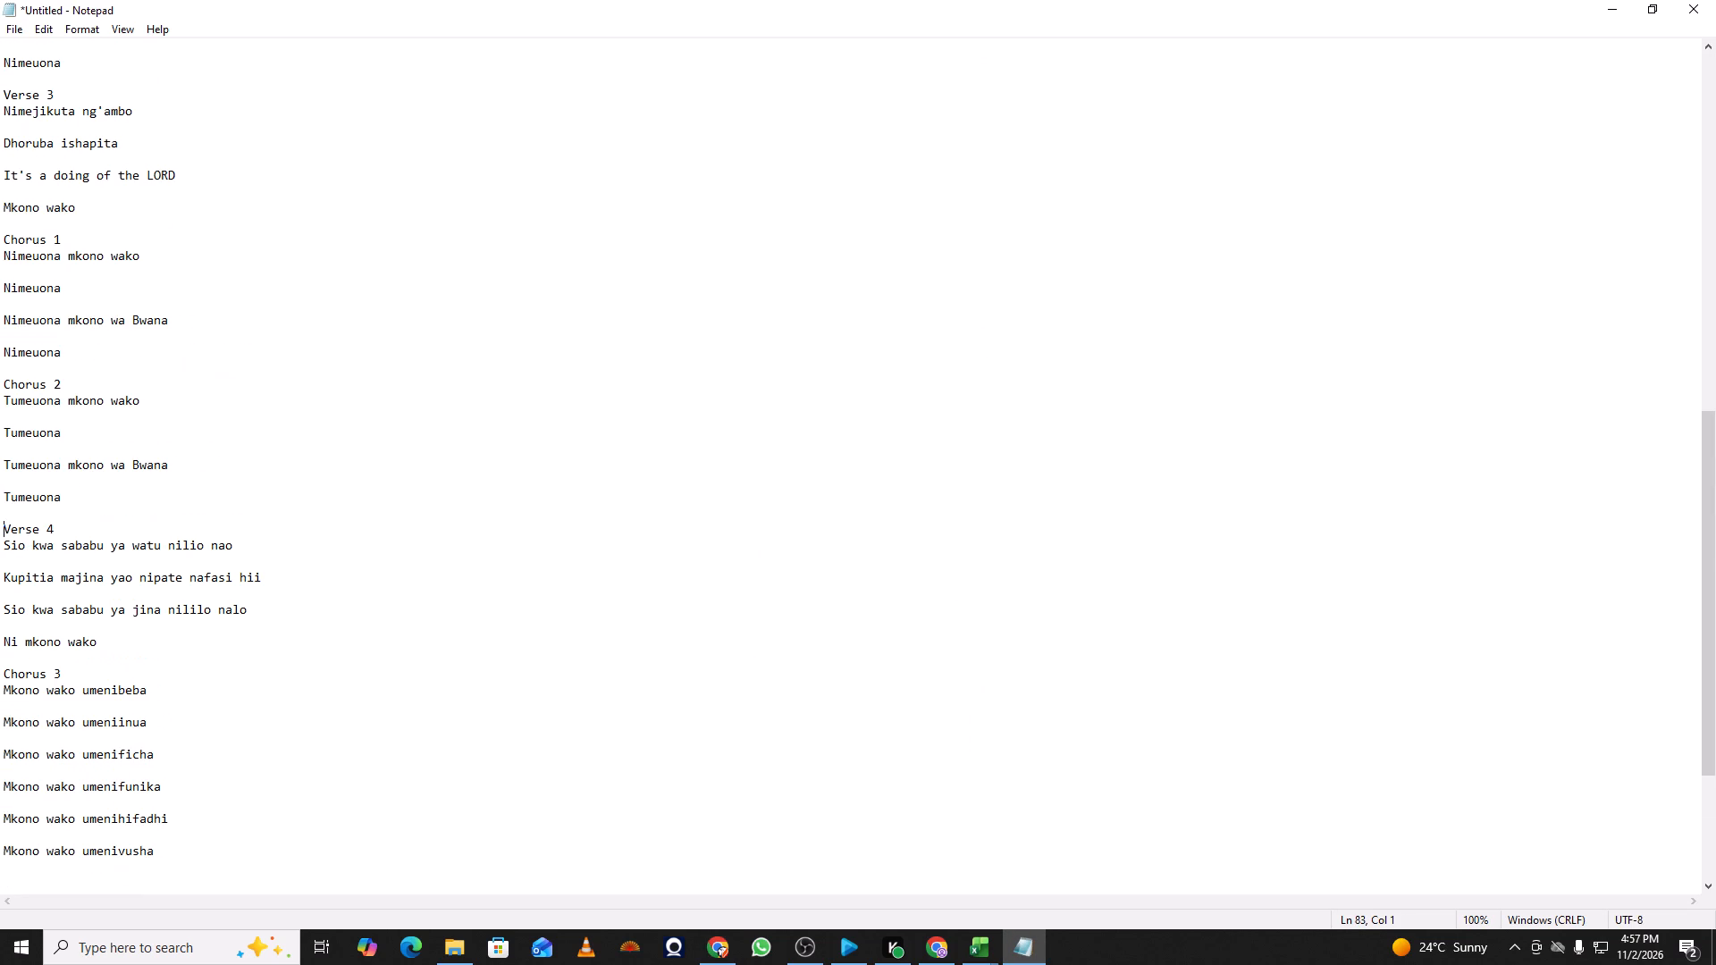
key(Return)
click(77, 543)
key(Return)
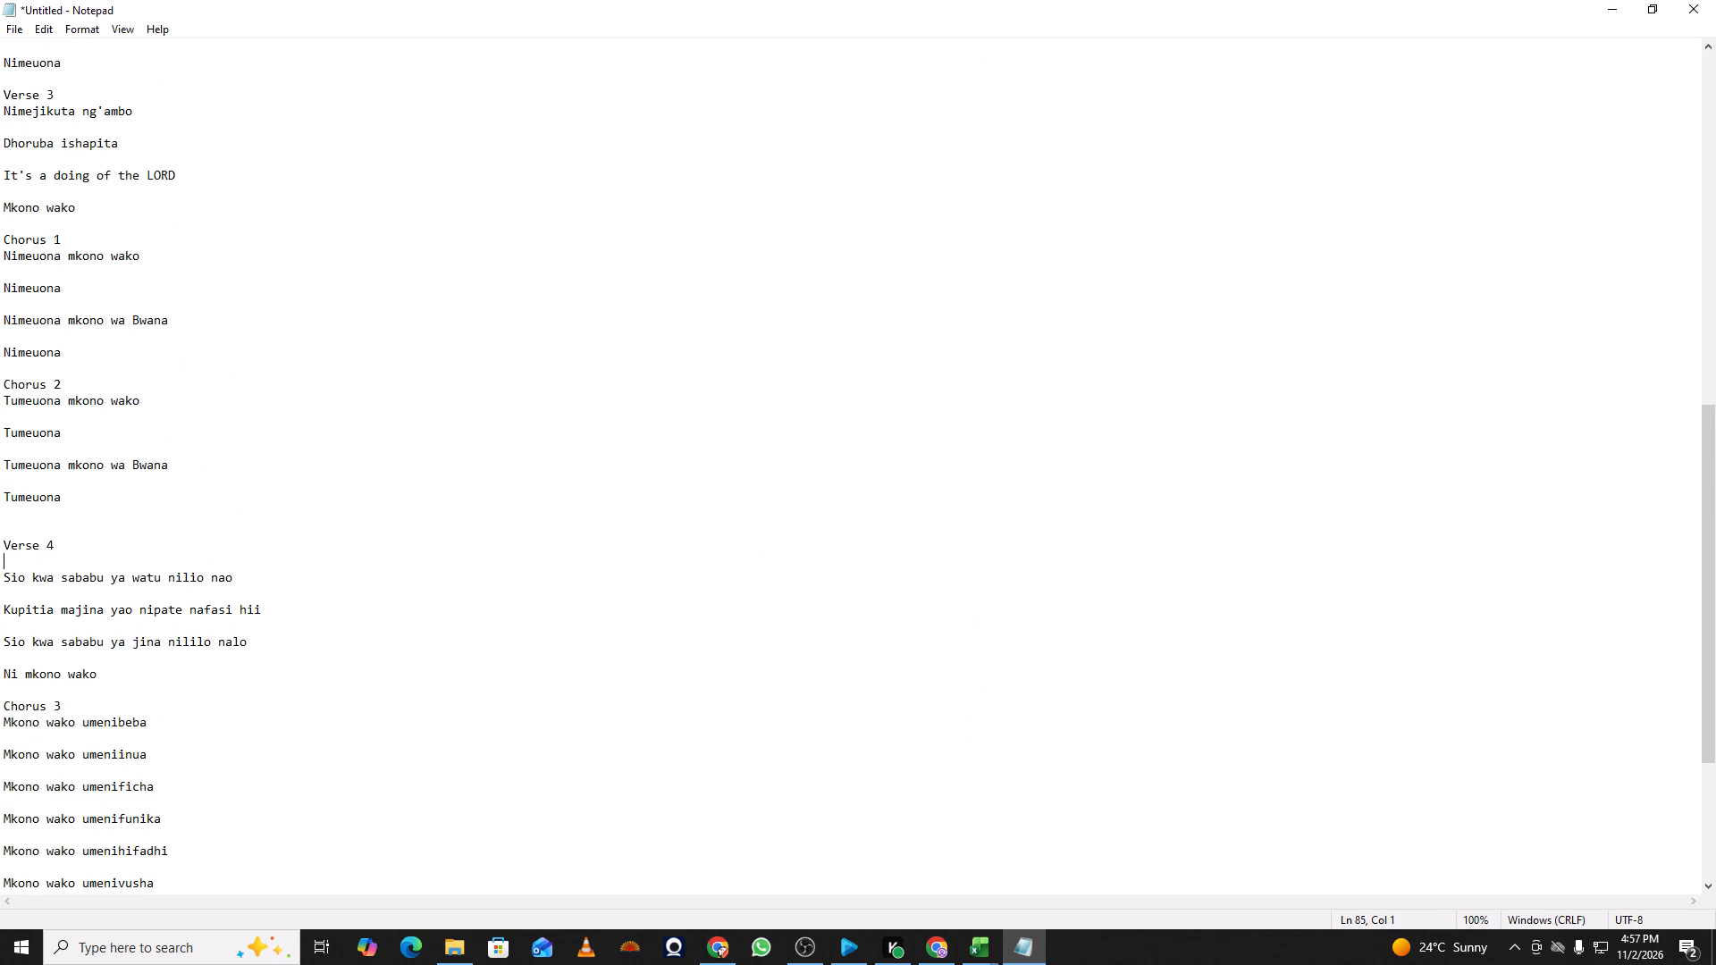
click(67, 381)
key(Return)
click(69, 362)
key(Return)
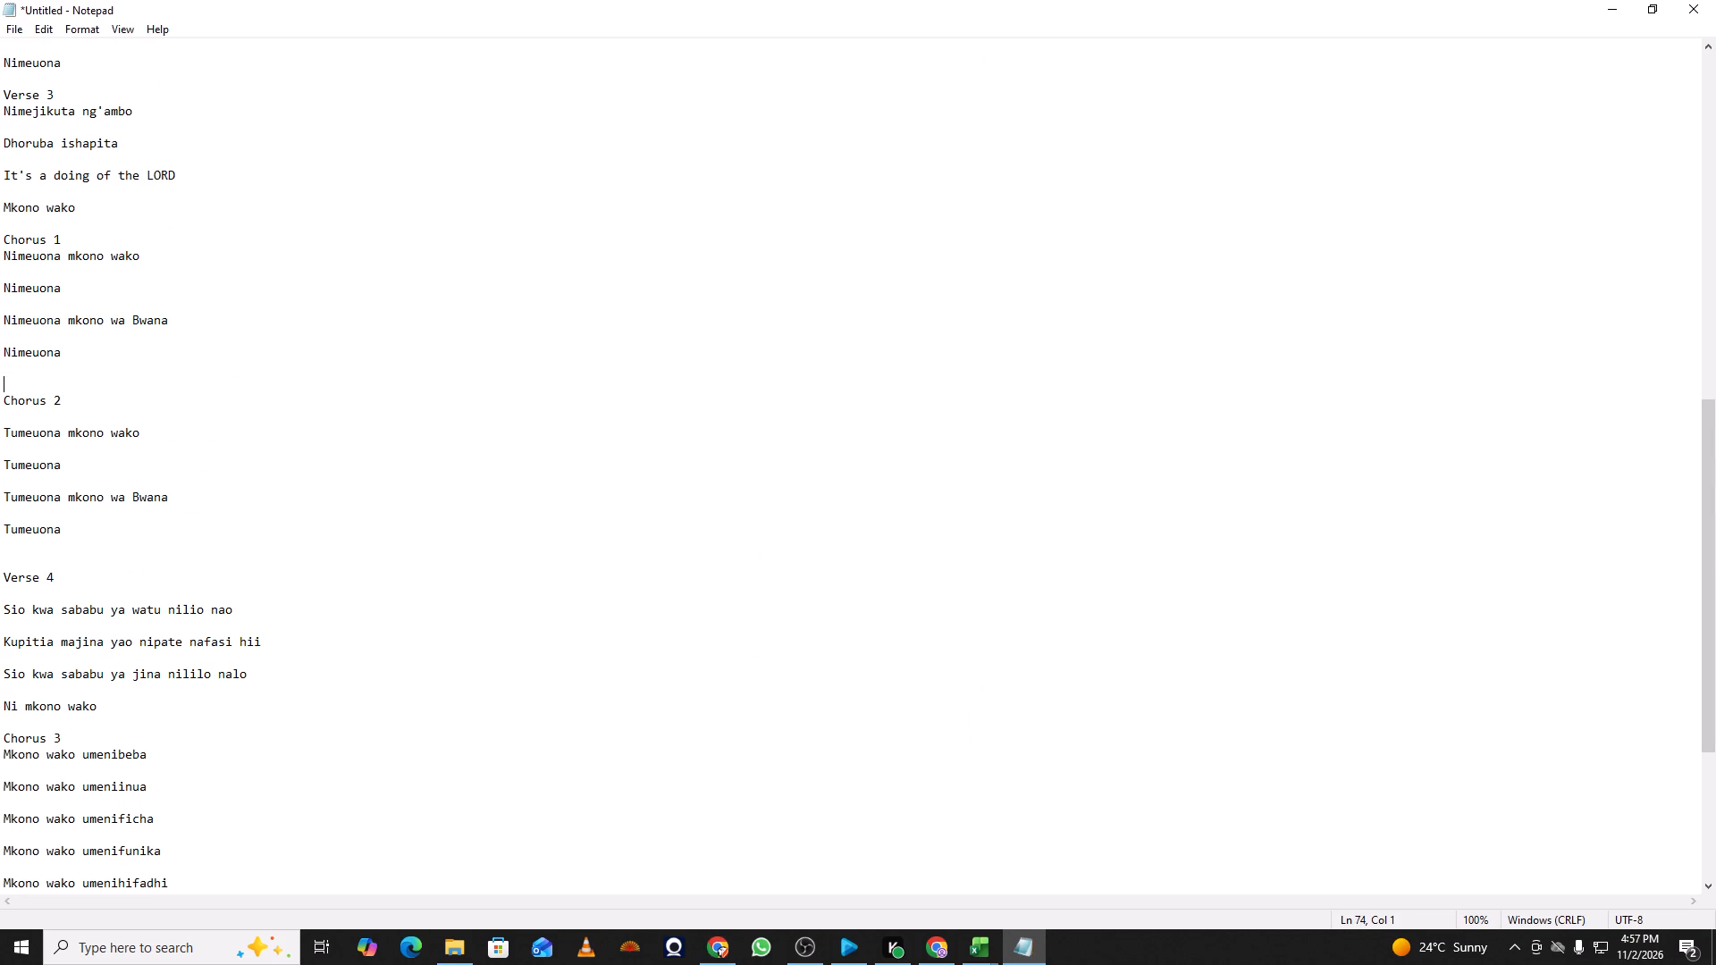
In the Chorus 1 that follows Verse 3, add a blank line below the heading and an extra one between its lines.
click(68, 336)
key(Return)
click(71, 306)
key(Return)
click(69, 273)
key(Return)
click(80, 238)
key(Return)
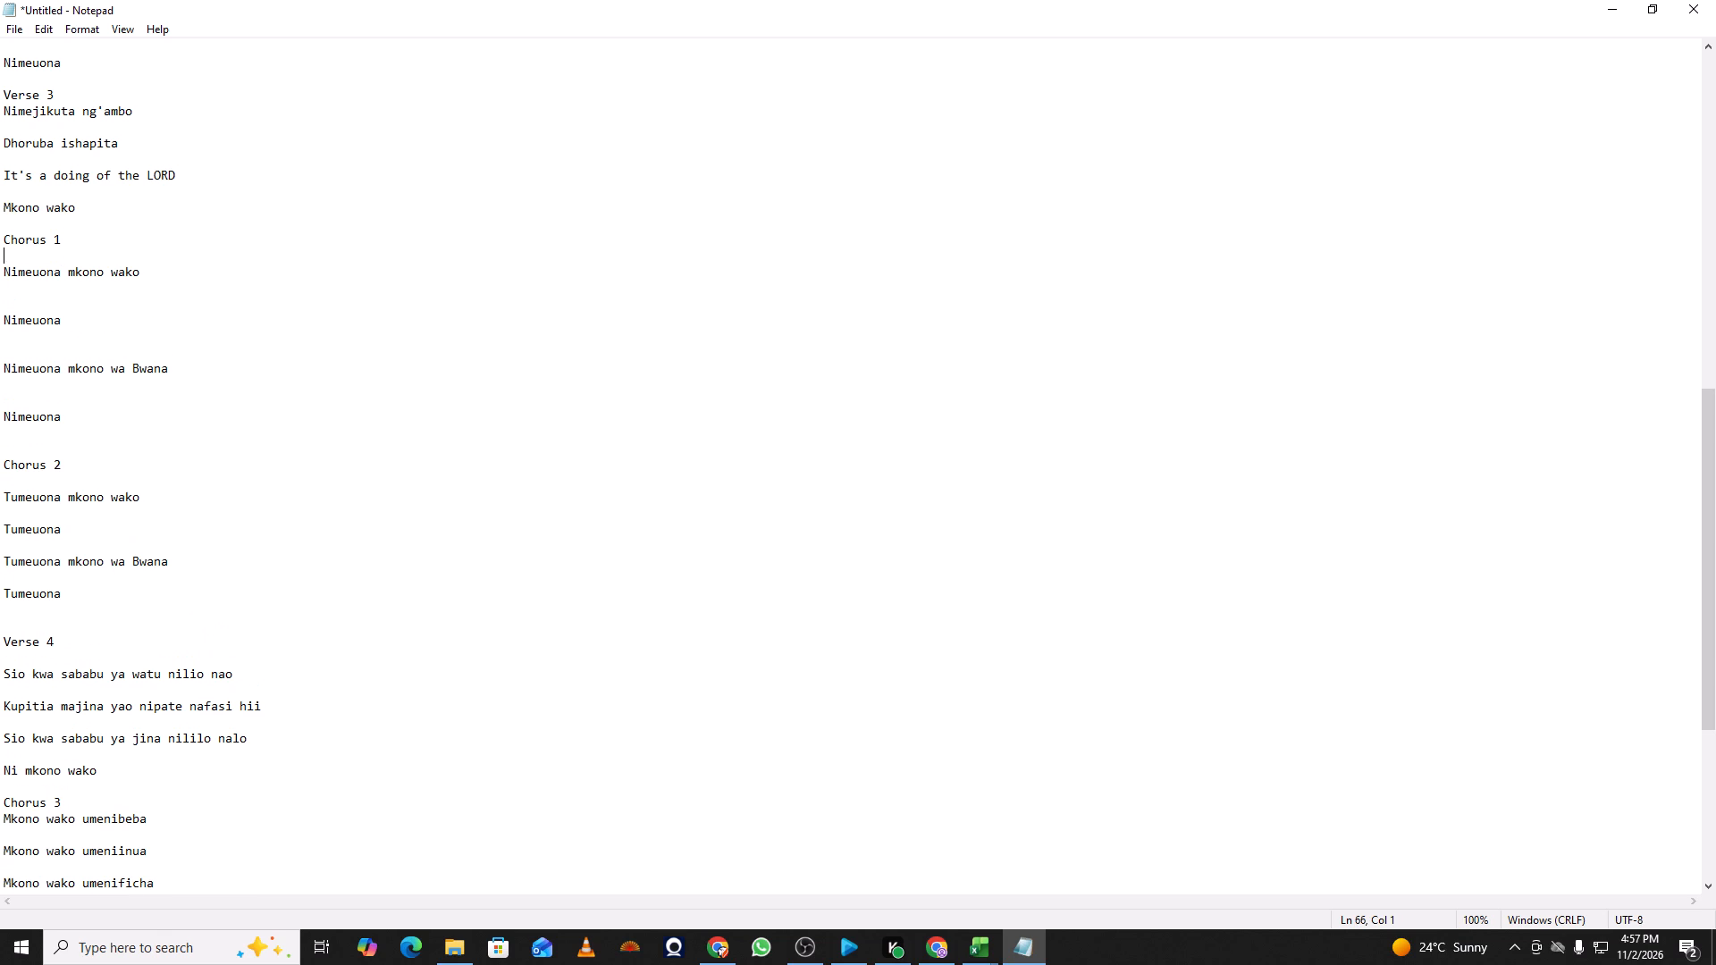
Add an extra blank line between the Verse 3 lines, one below its heading and one above the following "Chorus 1".
click(81, 220)
key(Return)
click(80, 195)
key(Return)
click(80, 155)
key(Return)
click(79, 130)
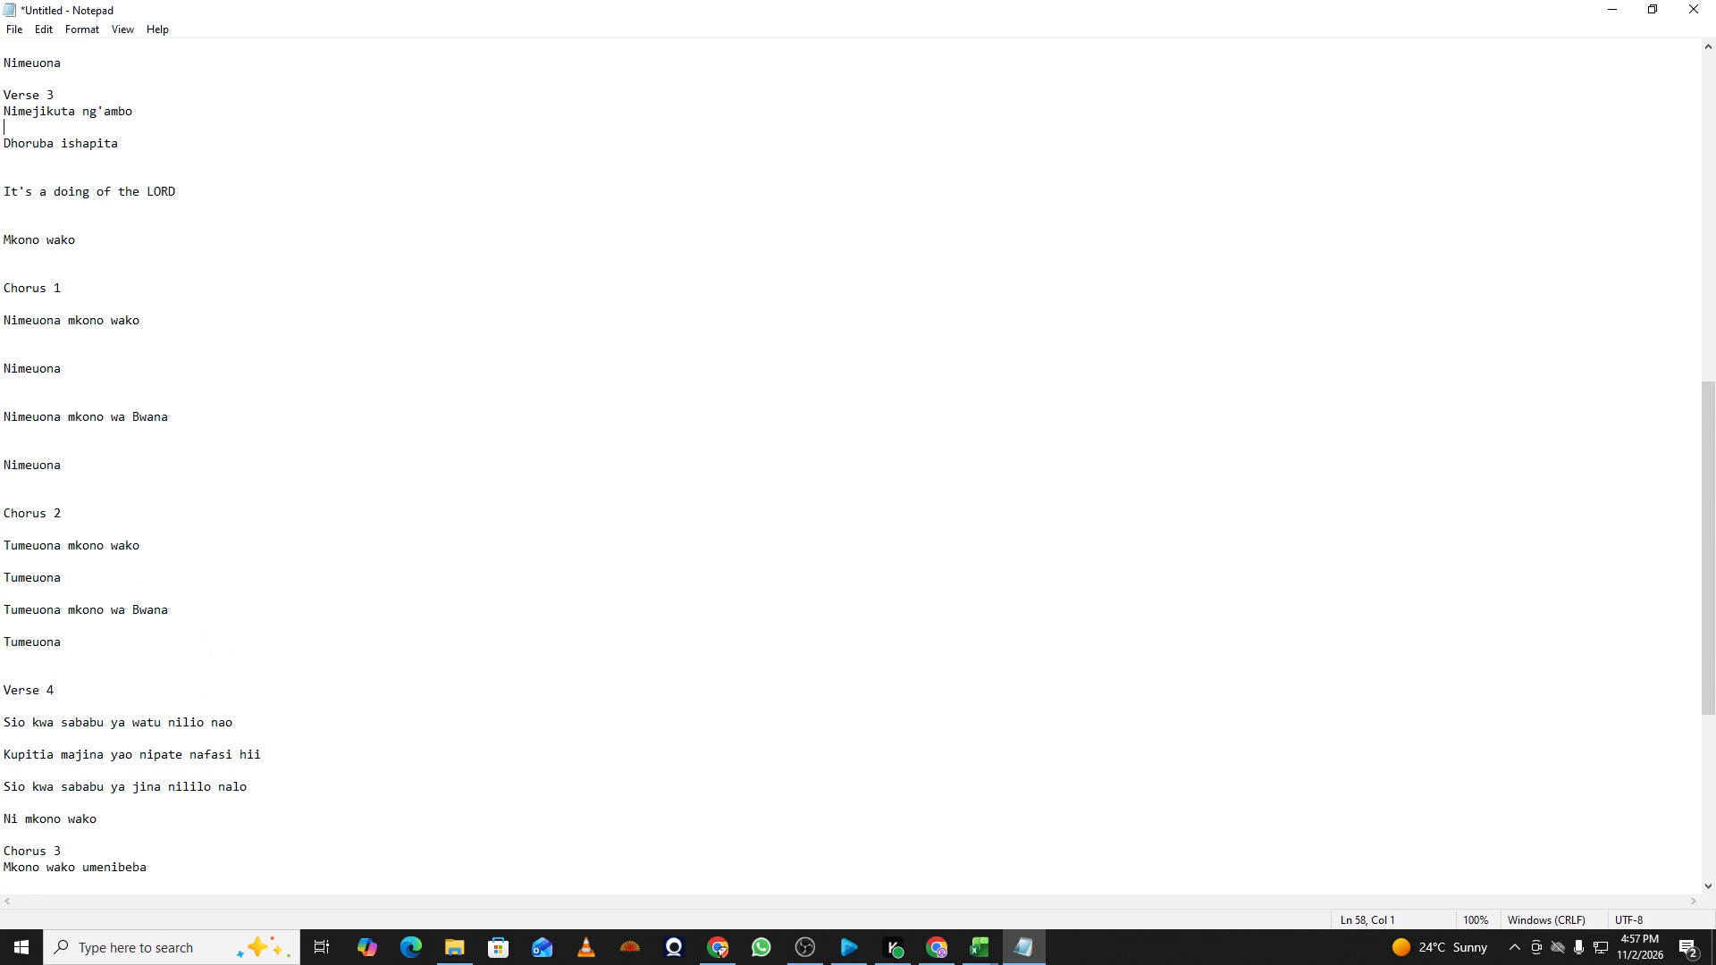
key(Return)
click(84, 99)
key(Return)
Add an extra blank line above and below "Natestify ni mkono wako tu" at the end of Verse 2.
scroll(85, 98, up, 5)
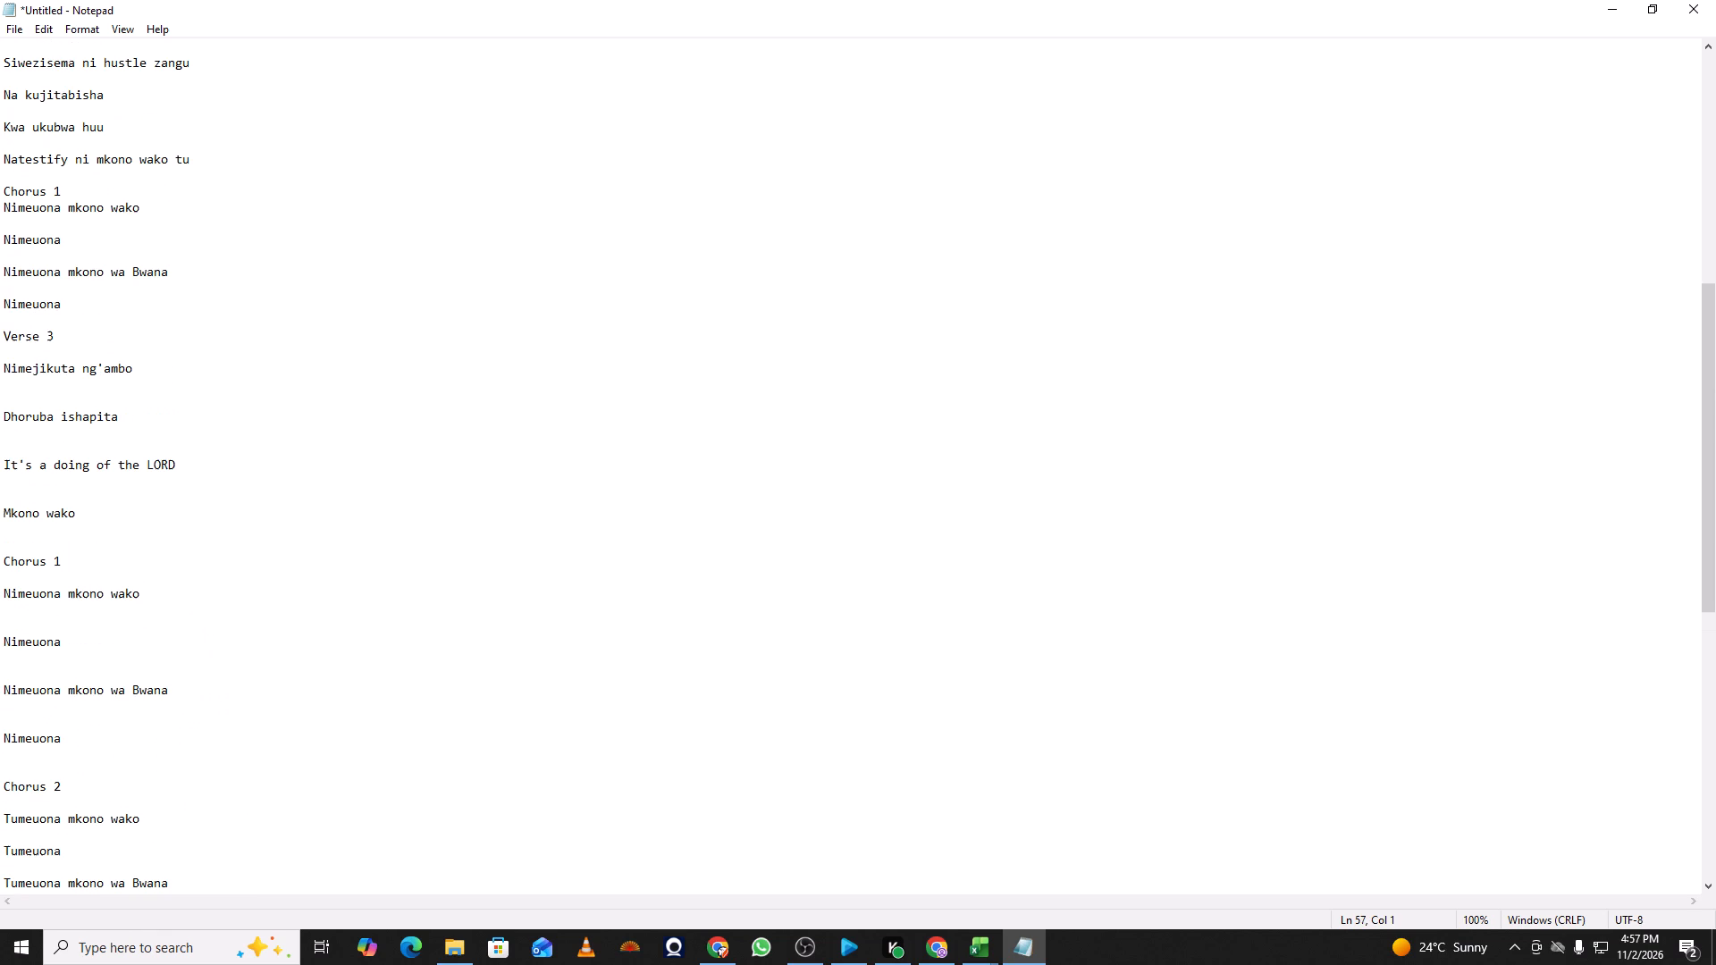
click(71, 147)
key(Return)
click(71, 185)
key(Return)
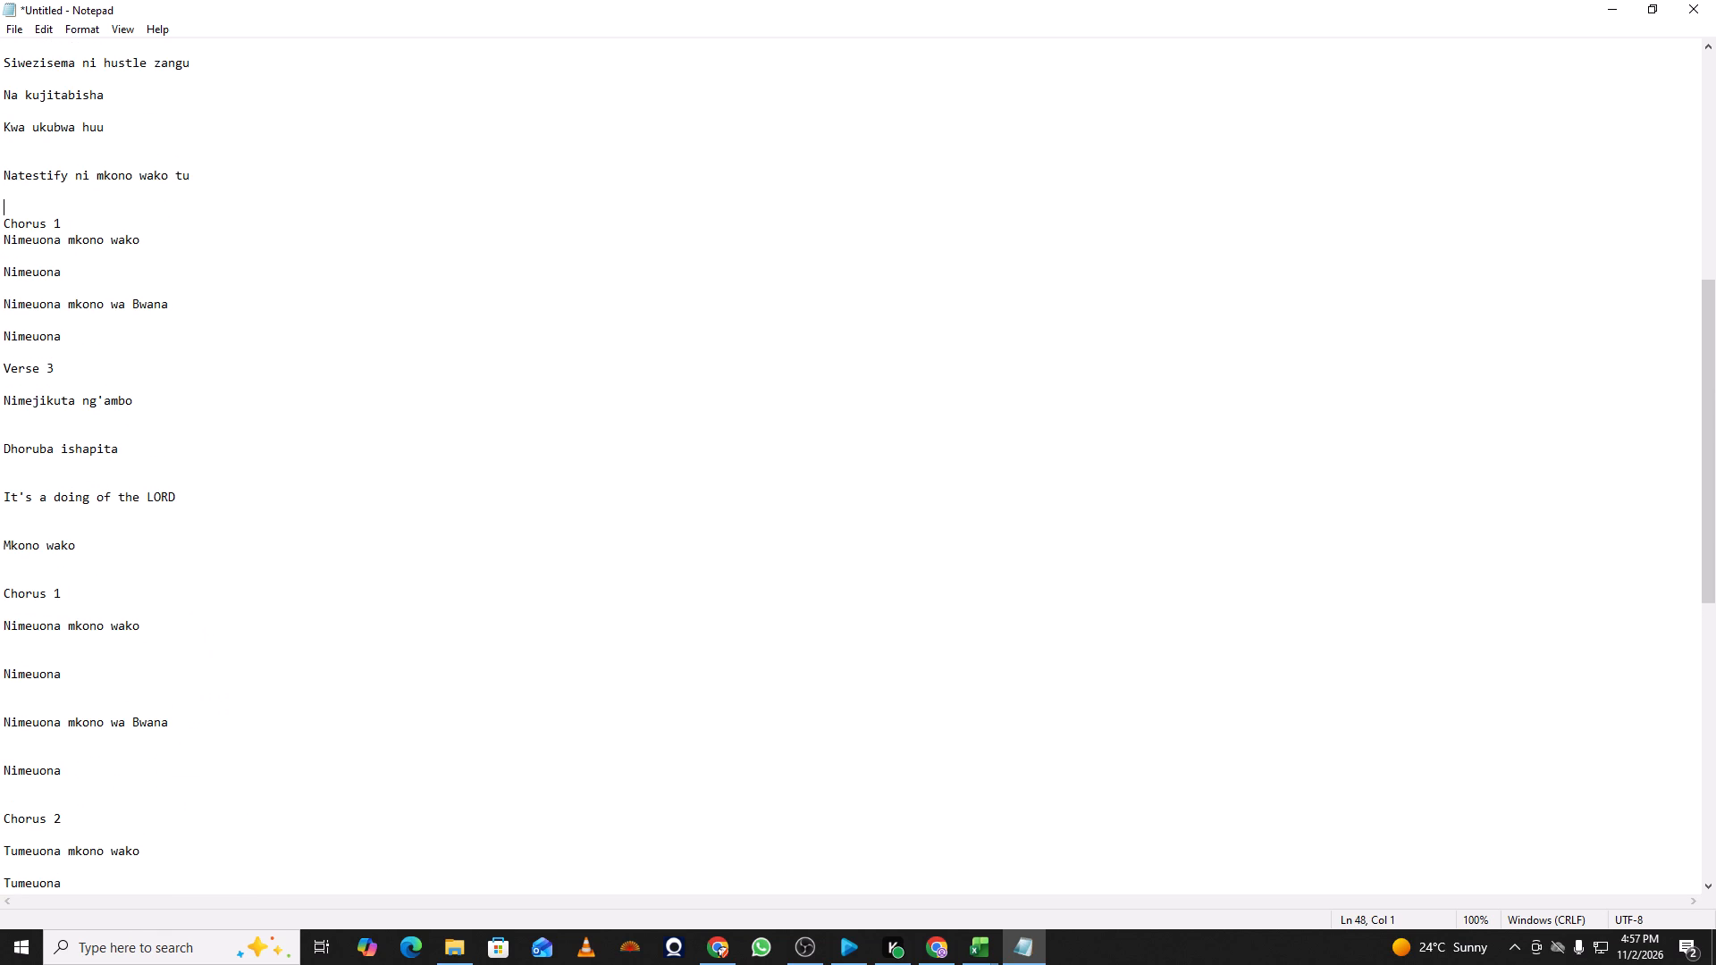
Space out the Chorus 1 after Verse 2 with extra blank lines below its heading, between its lines and around the "Verse 3" heading.
click(76, 224)
key(Return)
click(65, 270)
key(Return)
click(69, 319)
key(Return)
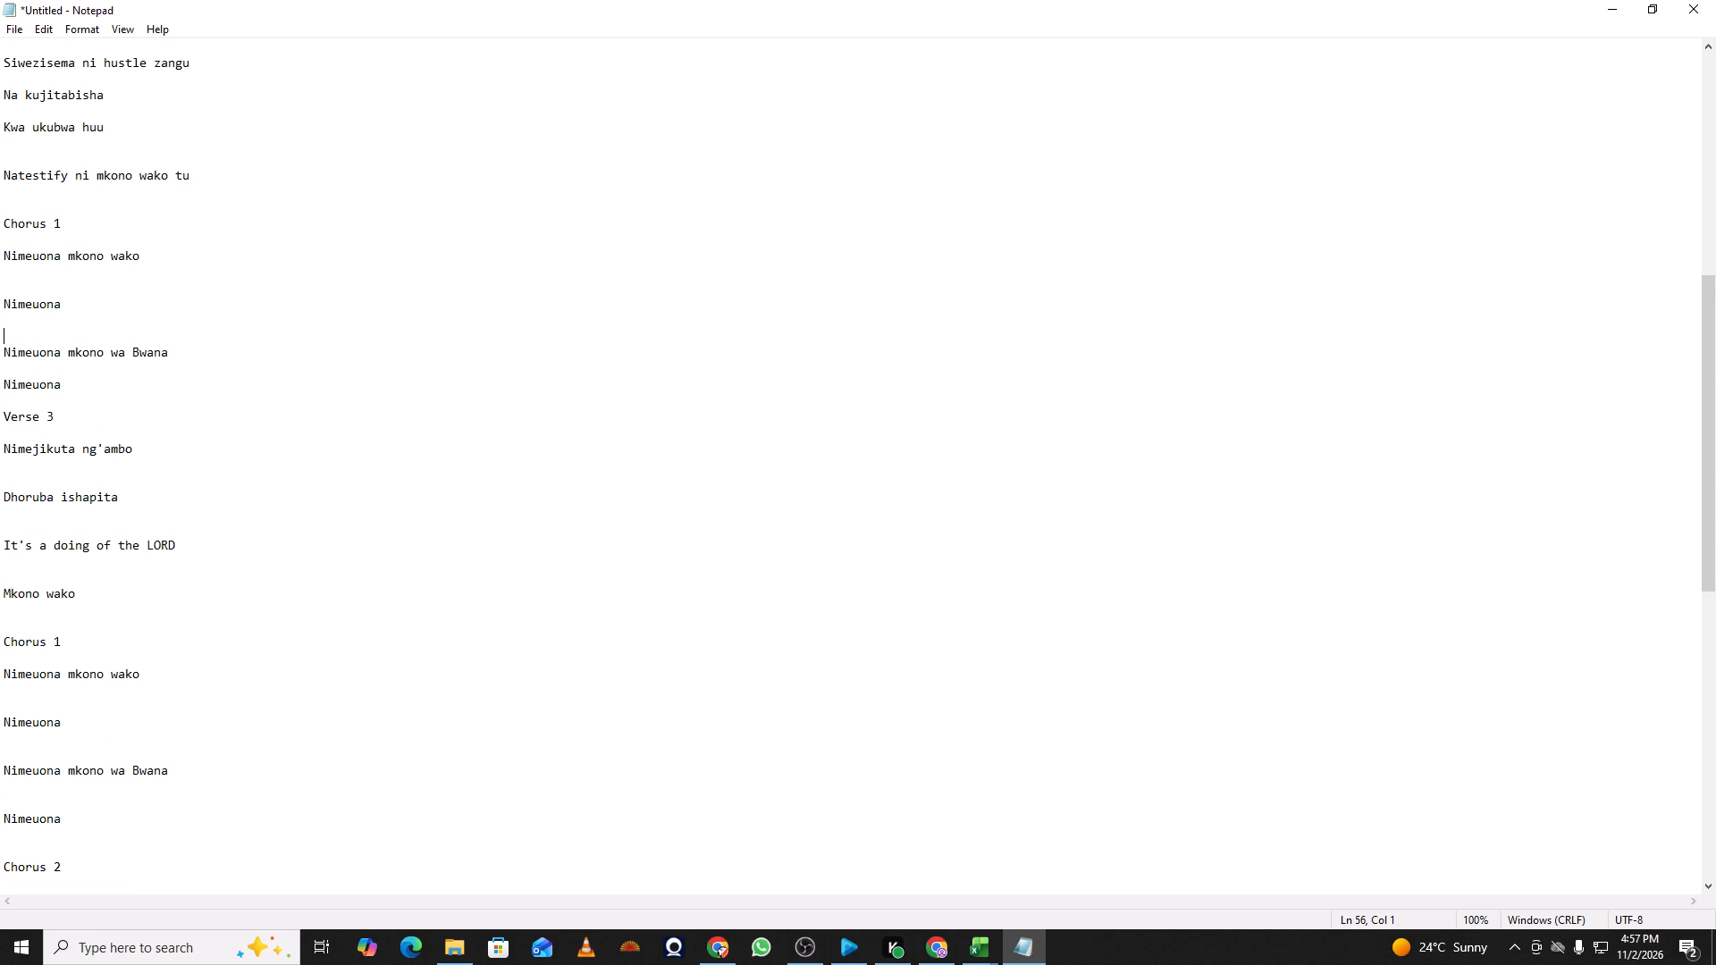
click(65, 363)
key(Return)
click(61, 409)
key(Return)
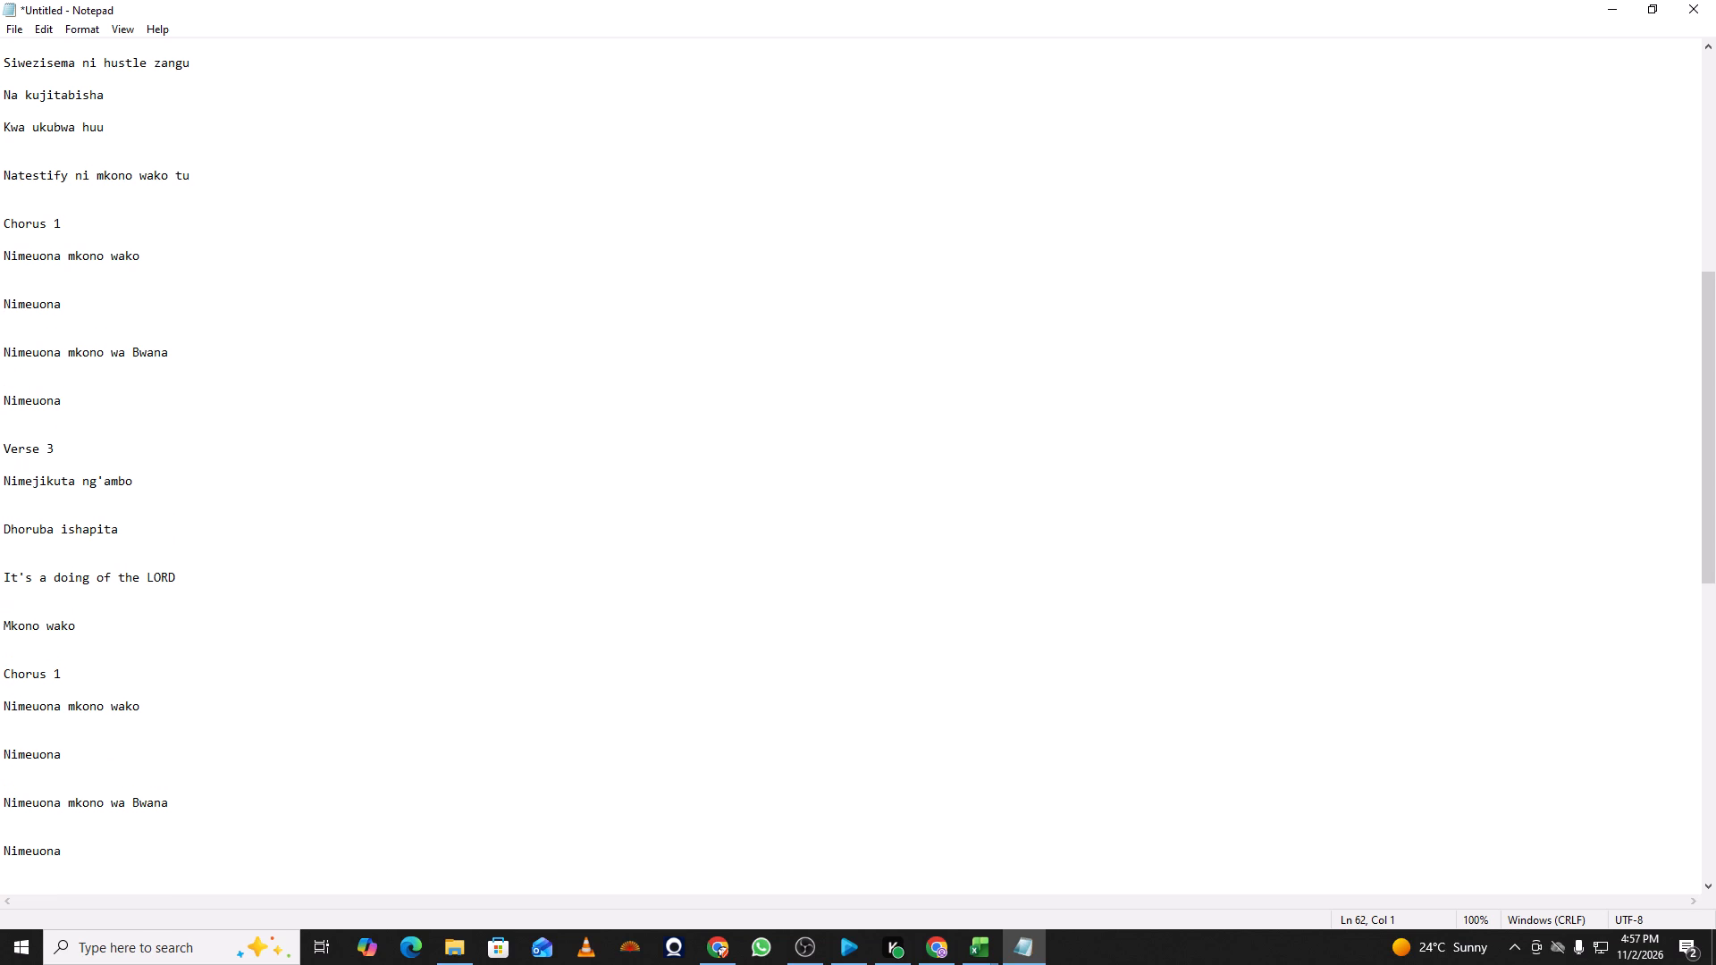
click(62, 472)
key(Return)
Add an extra blank line above "Kwa ukubwa huu" in Verse 2.
click(94, 103)
key(Return)
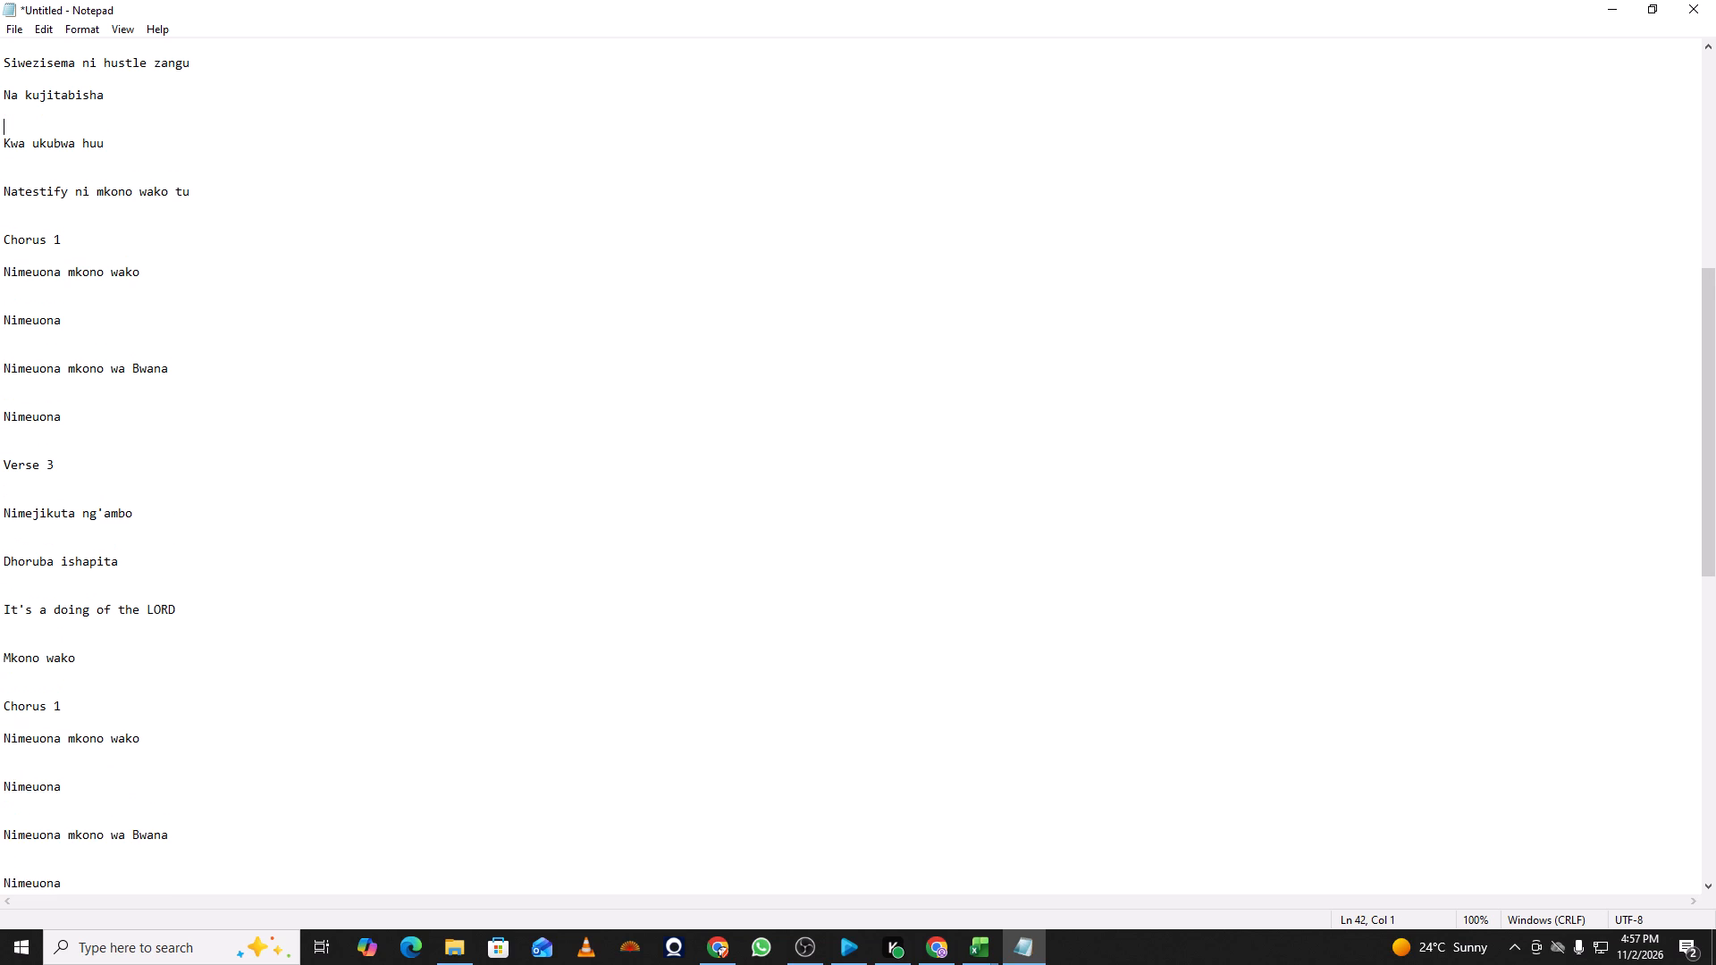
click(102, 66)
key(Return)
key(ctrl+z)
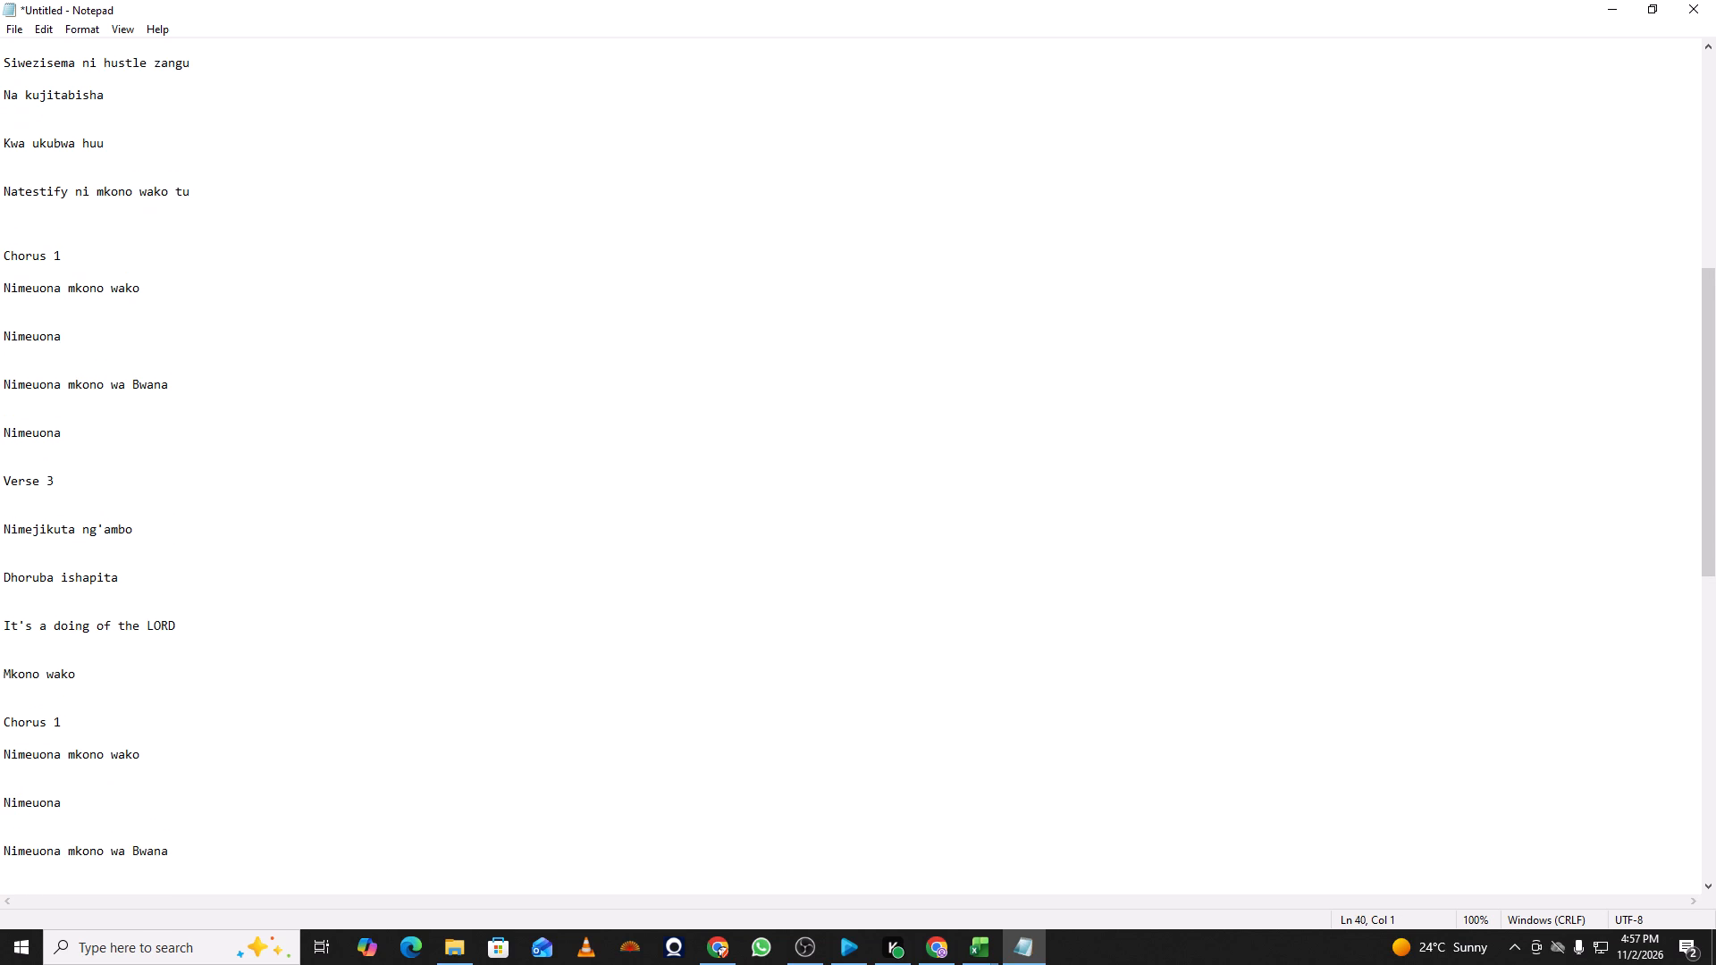
Add a blank line below the "Verse 2" heading and an extra one between its lines down to "Na kujitabisha".
click(100, 86)
key(Return)
scroll(102, 85, up, 5)
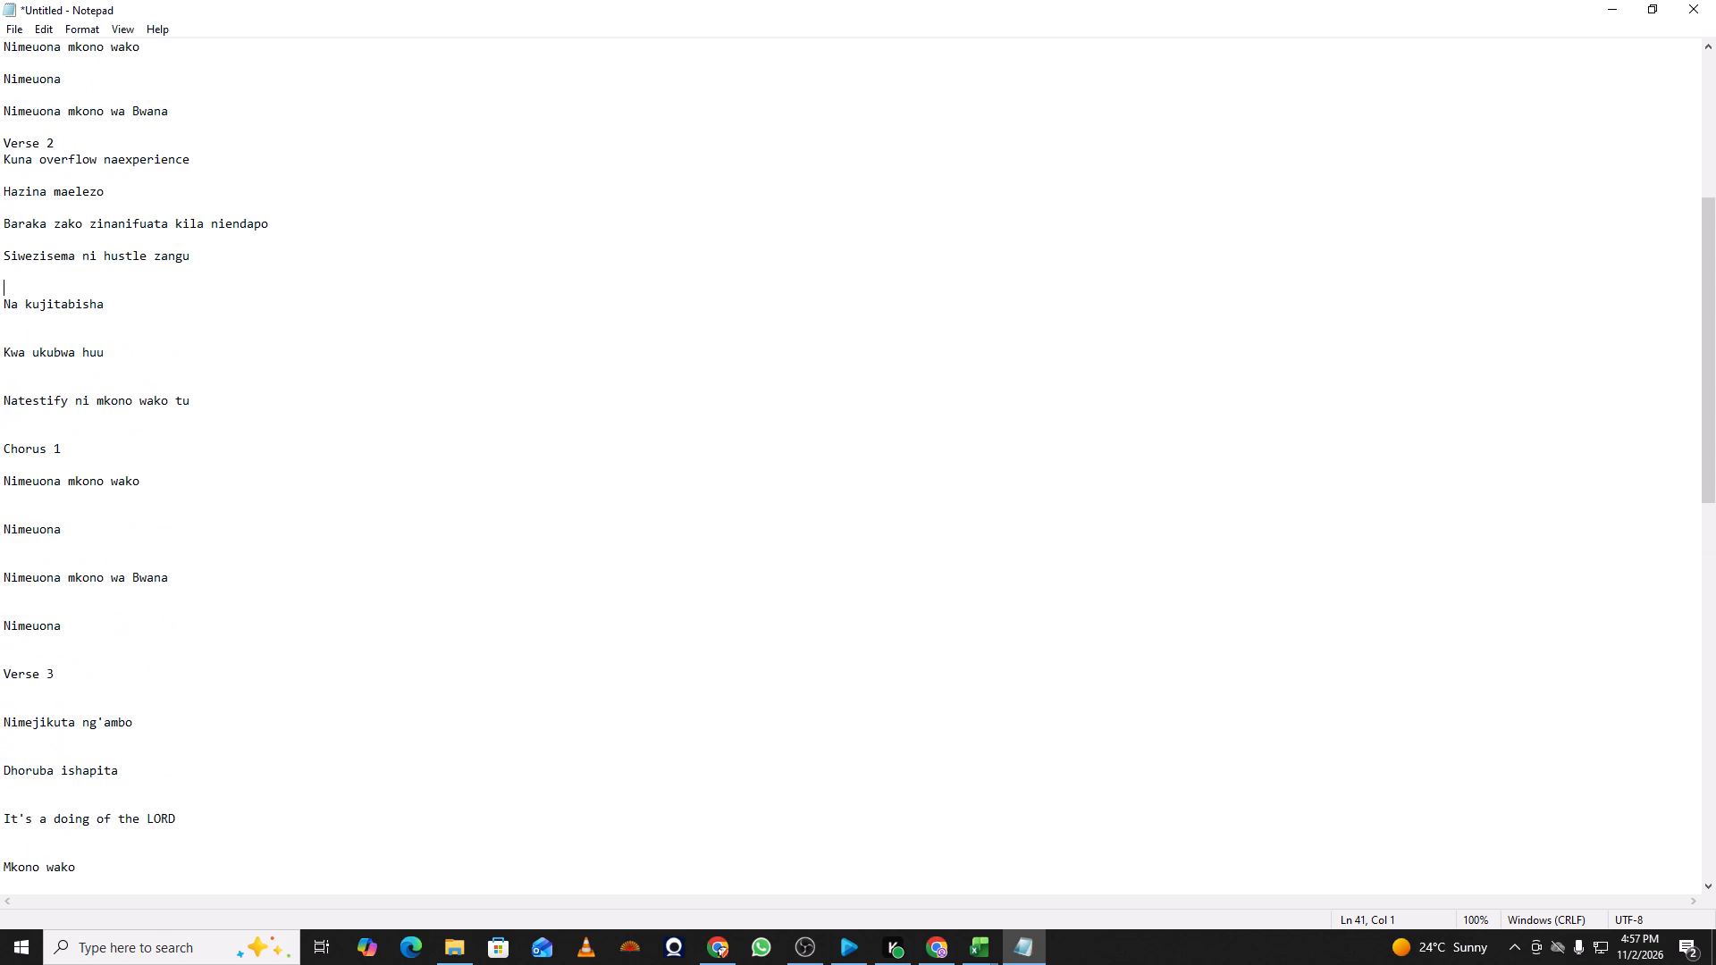
click(94, 181)
click(88, 195)
key(Return)
click(83, 237)
key(Return)
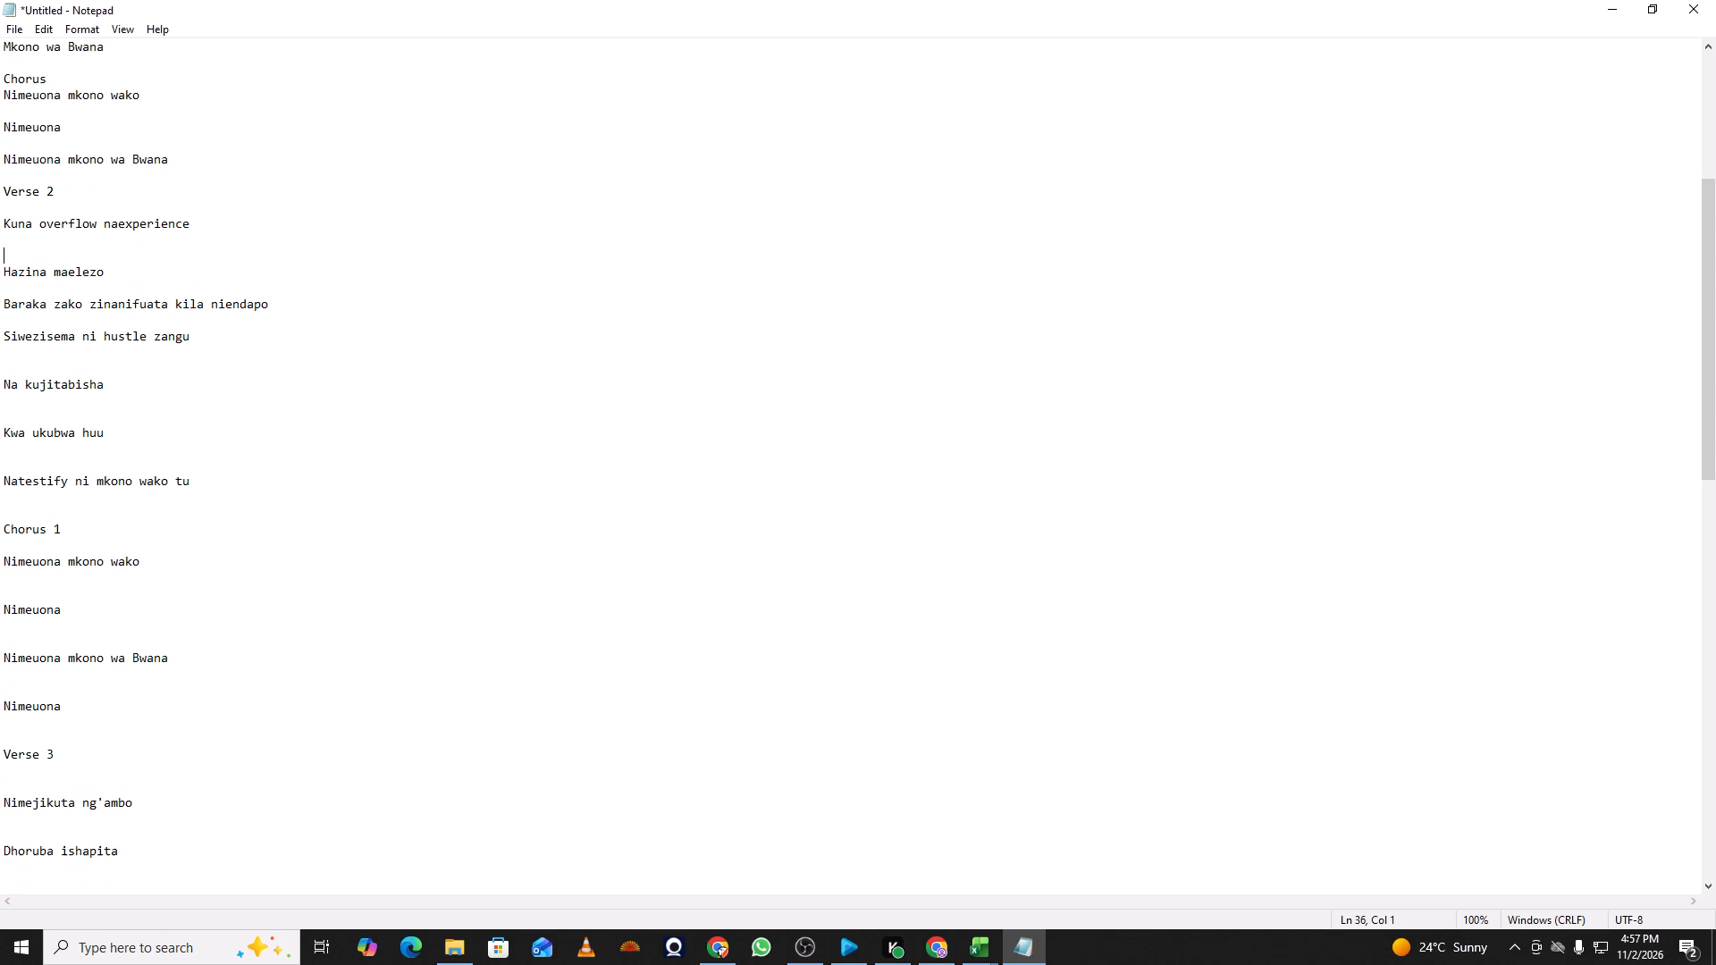
click(81, 278)
click(80, 287)
key(Return)
click(80, 329)
key(Return)
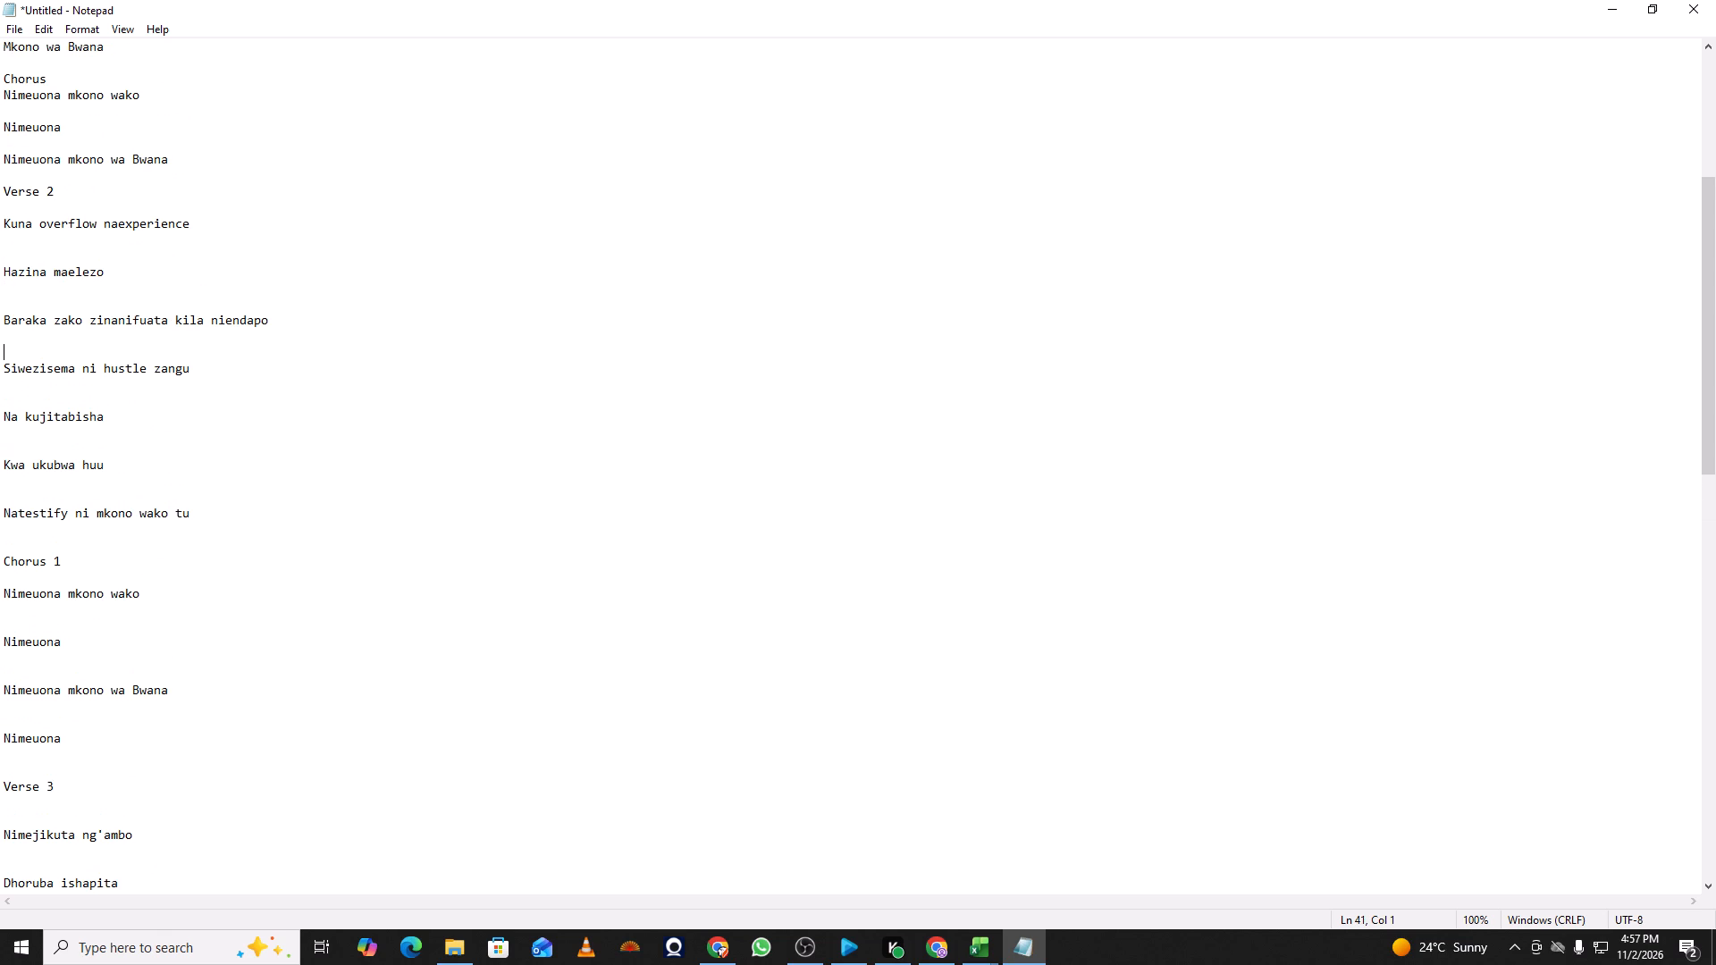
In the first Chorus, add a blank line below the heading and an extra one between its lines.
click(82, 141)
key(Return)
click(84, 112)
key(Return)
click(86, 81)
key(Return)
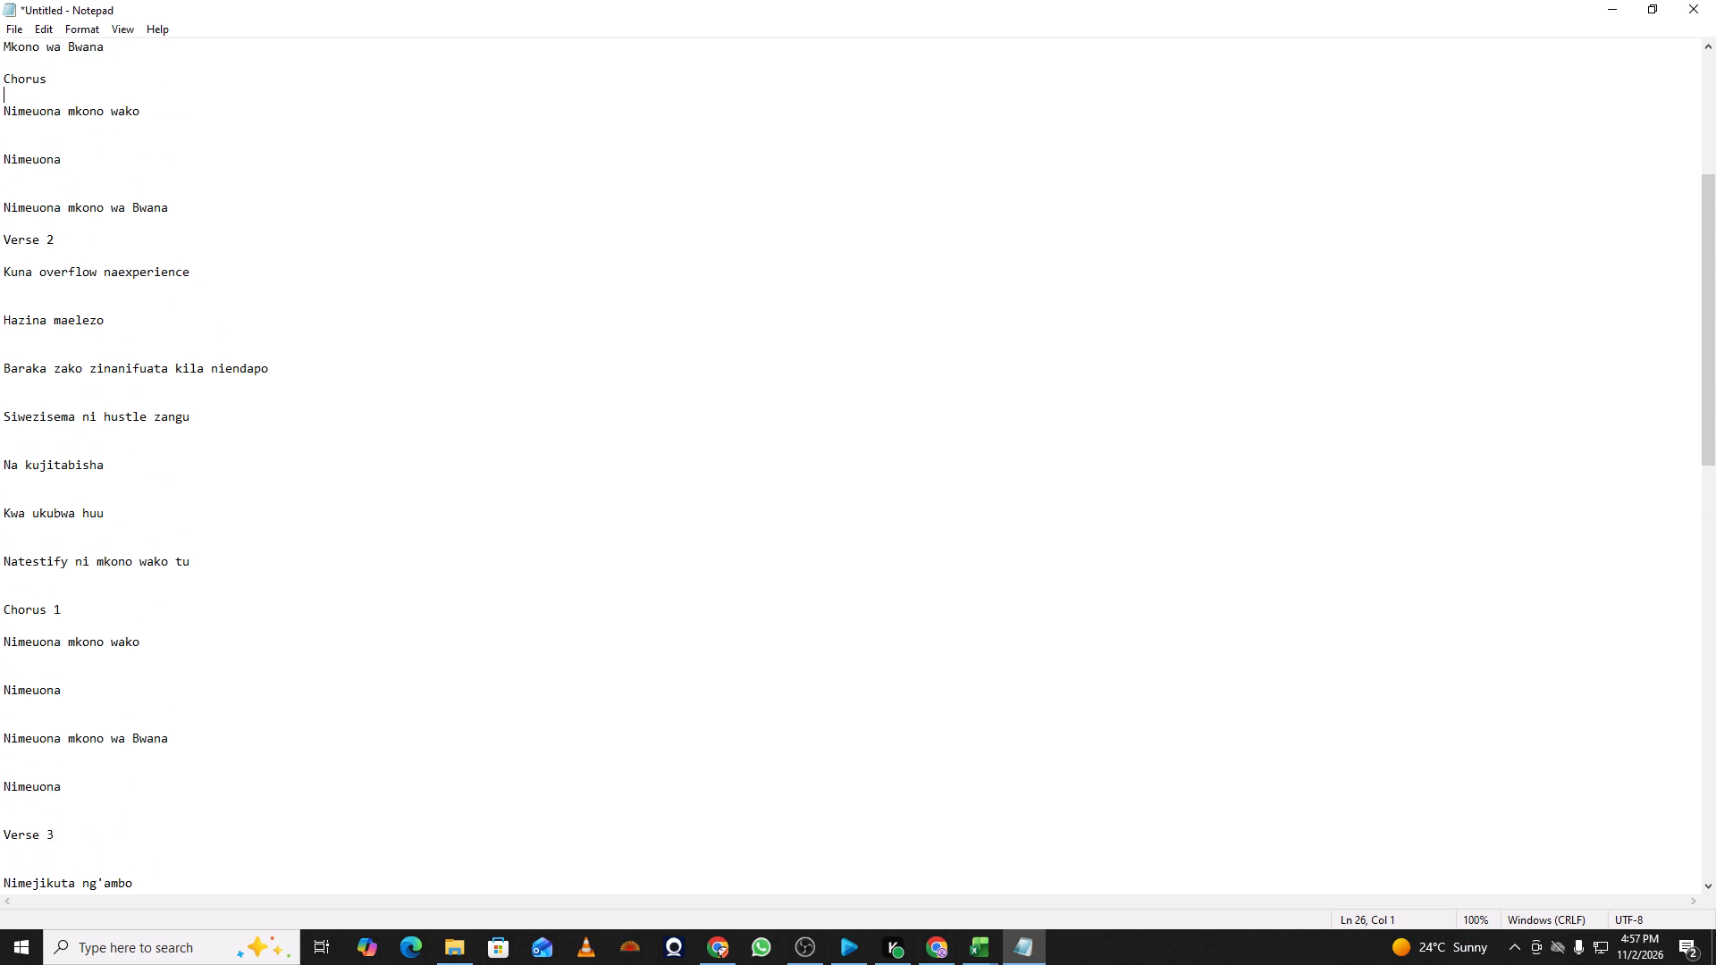
Add an extra blank line above each of Verse 1's last two lines and above the "Pre-Chorus" heading.
scroll(86, 81, up, 5)
click(86, 126)
key(Return)
click(84, 172)
key(Return)
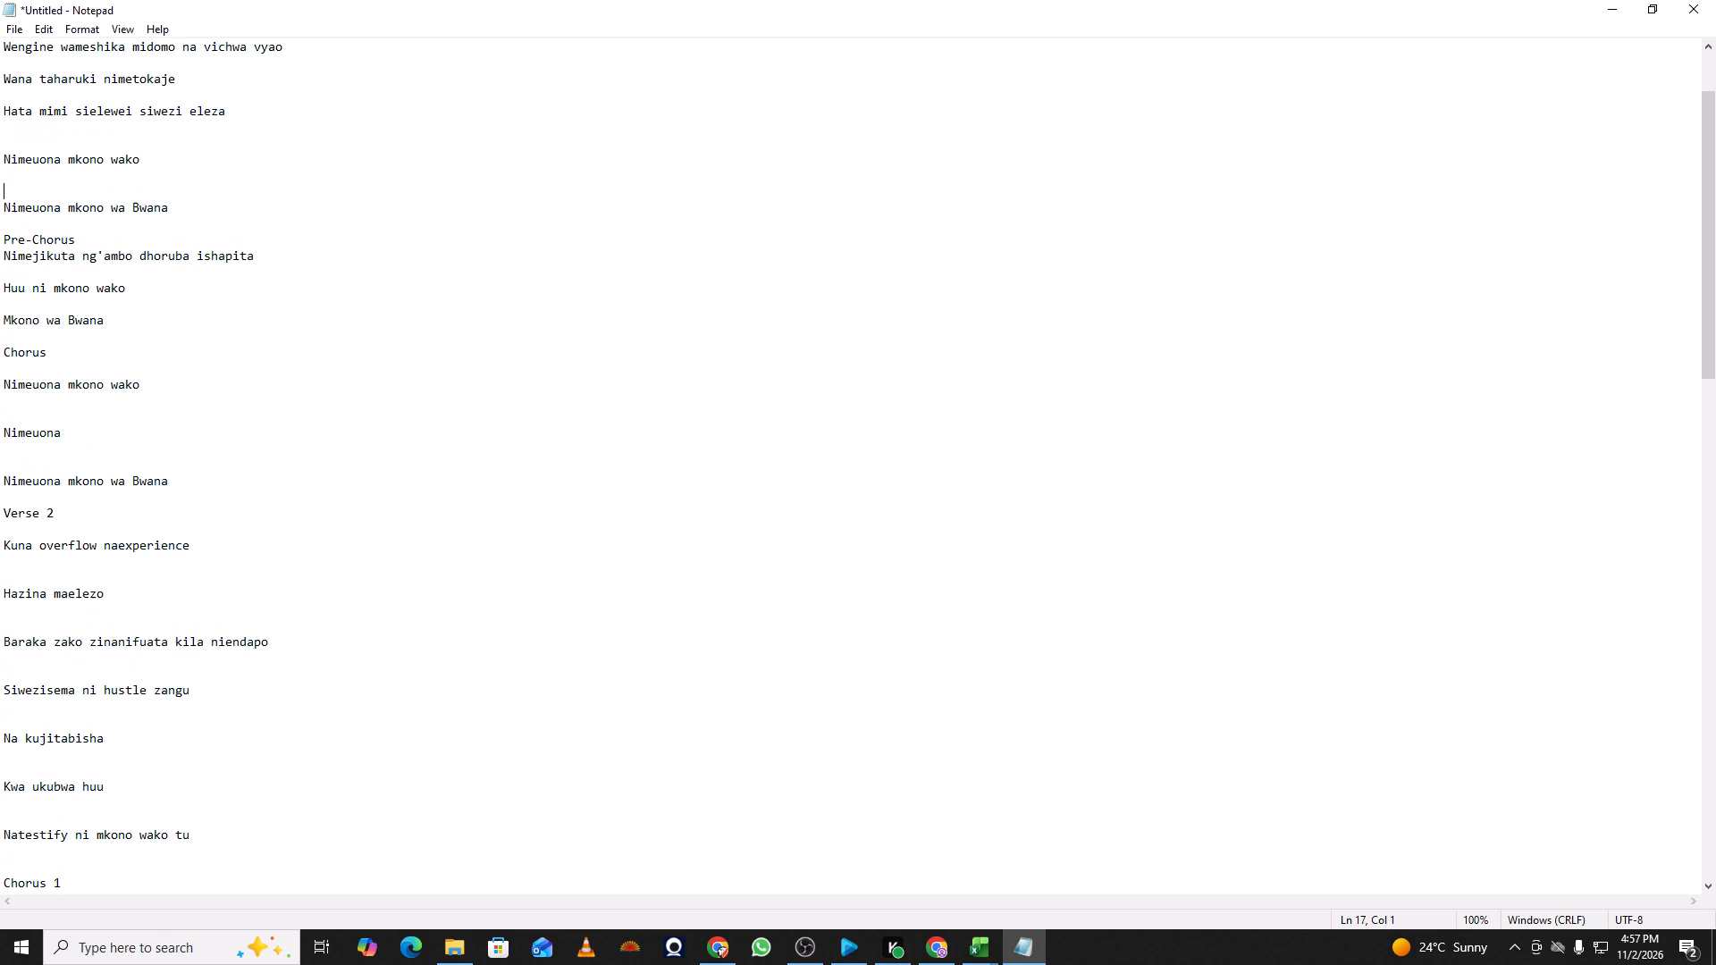
click(69, 225)
key(Return)
Add blank lines below the "Pre-Chorus" heading, between the Pre-Chorus lines, and above and below the "Chorus" heading.
click(82, 255)
key(Return)
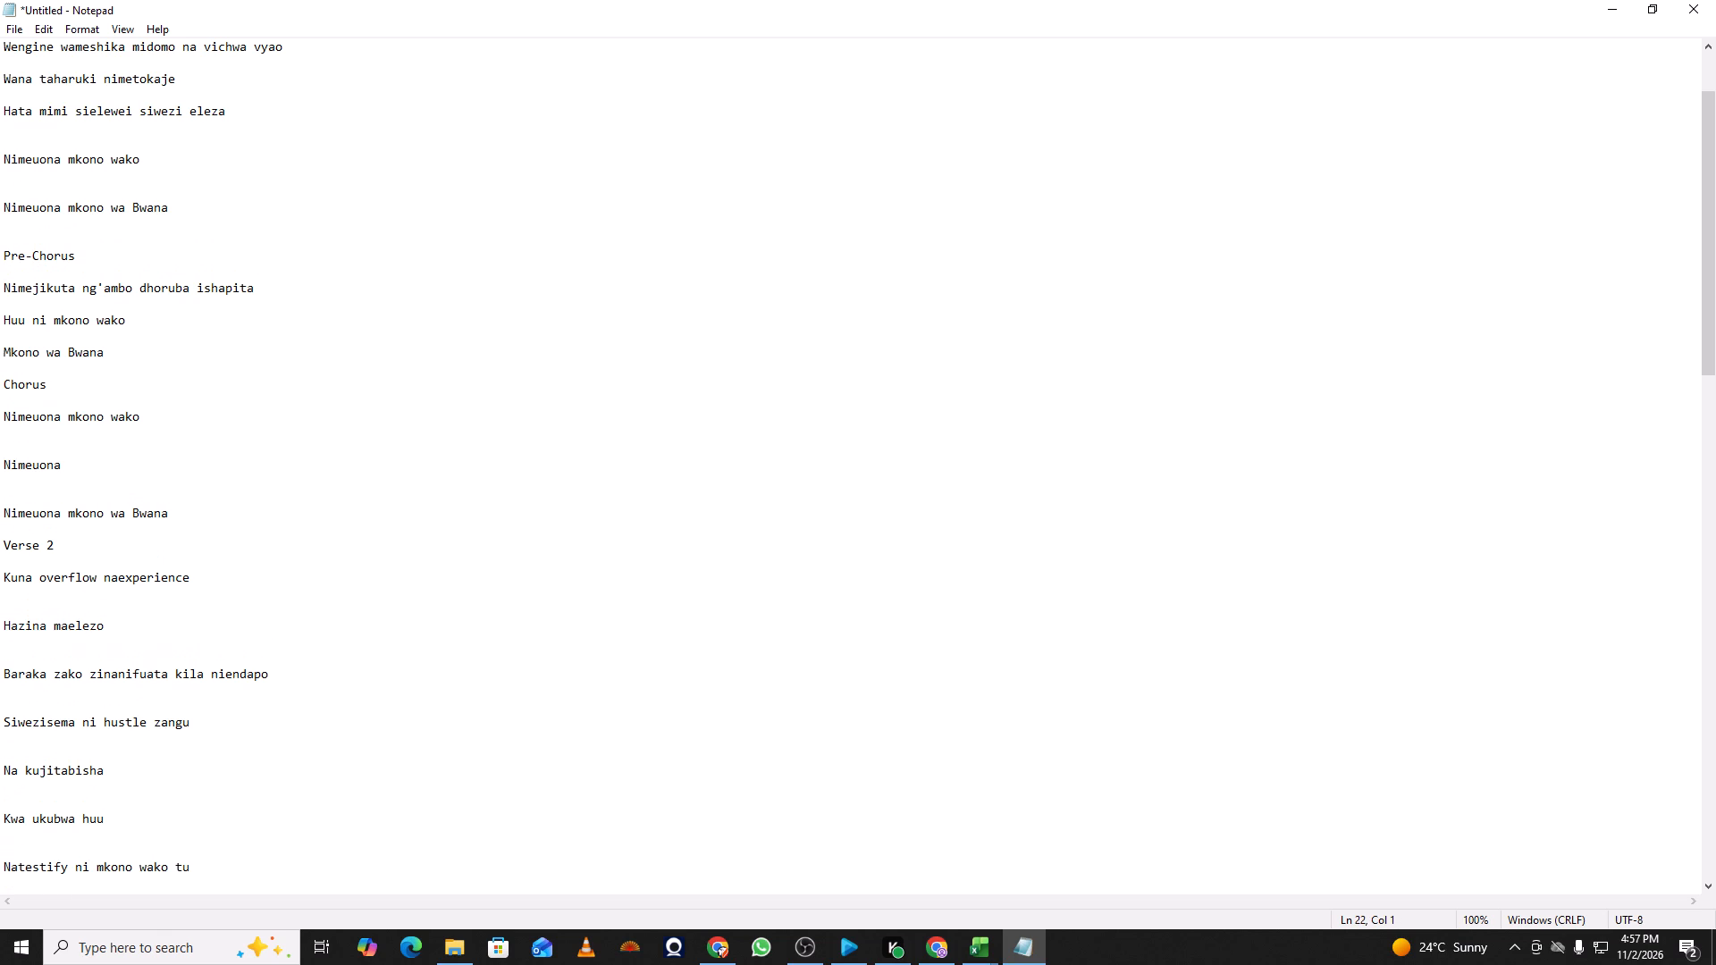
click(86, 301)
key(Return)
click(81, 359)
key(Return)
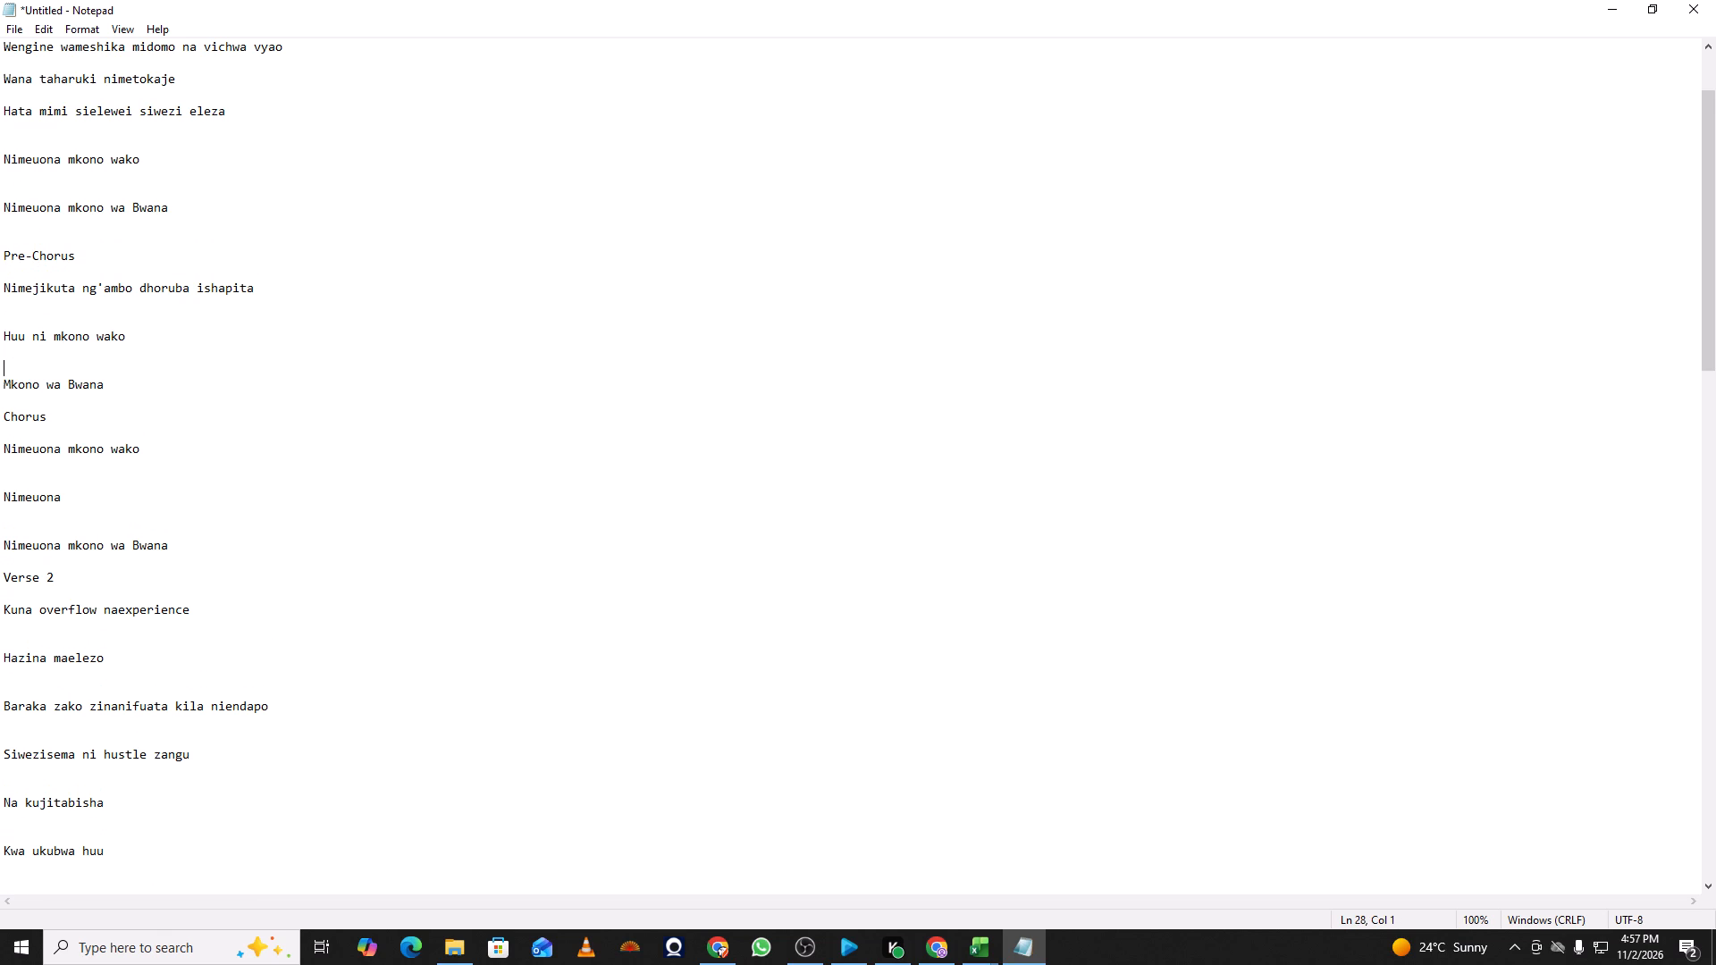
click(71, 405)
key(Return)
click(70, 439)
key(Return)
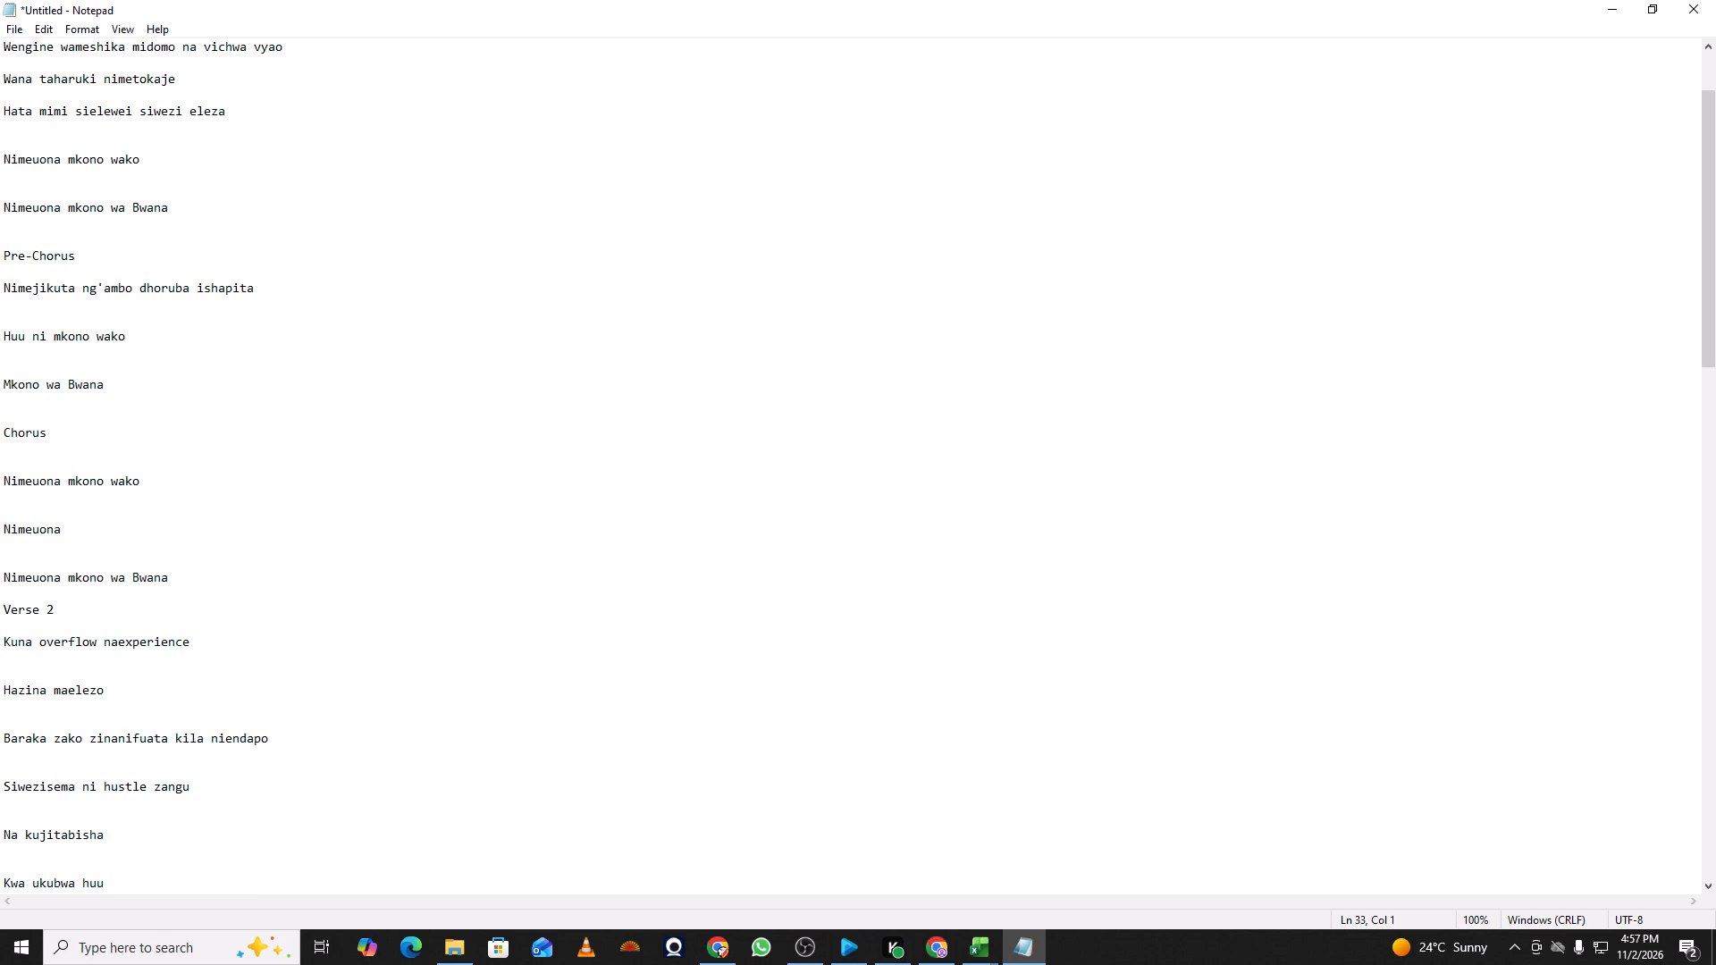
Add an extra blank line between the Verse 1 lines from "Mara ya mwisho" to "Hata mimi sielewei siwezi eleza".
click(94, 105)
click(96, 89)
key(Return)
click(99, 66)
key(Return)
scroll(97, 73, up, 3)
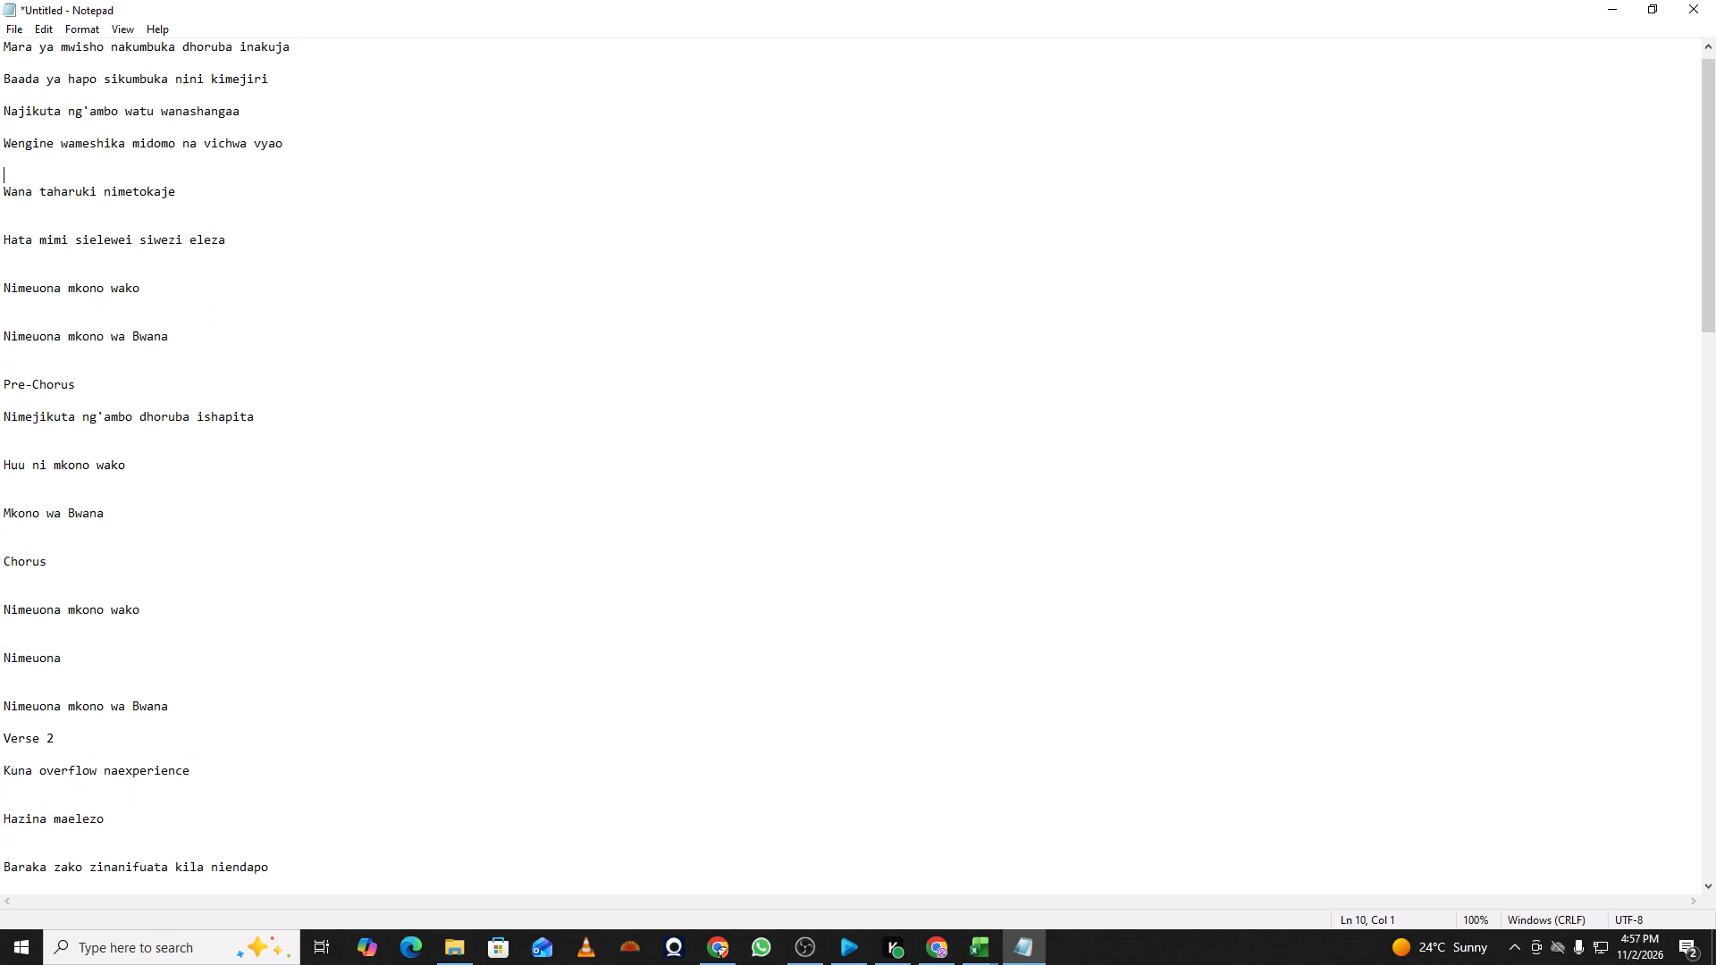
scroll(97, 73, up, 2)
click(90, 87)
click(94, 77)
key(Return)
click(90, 122)
key(Return)
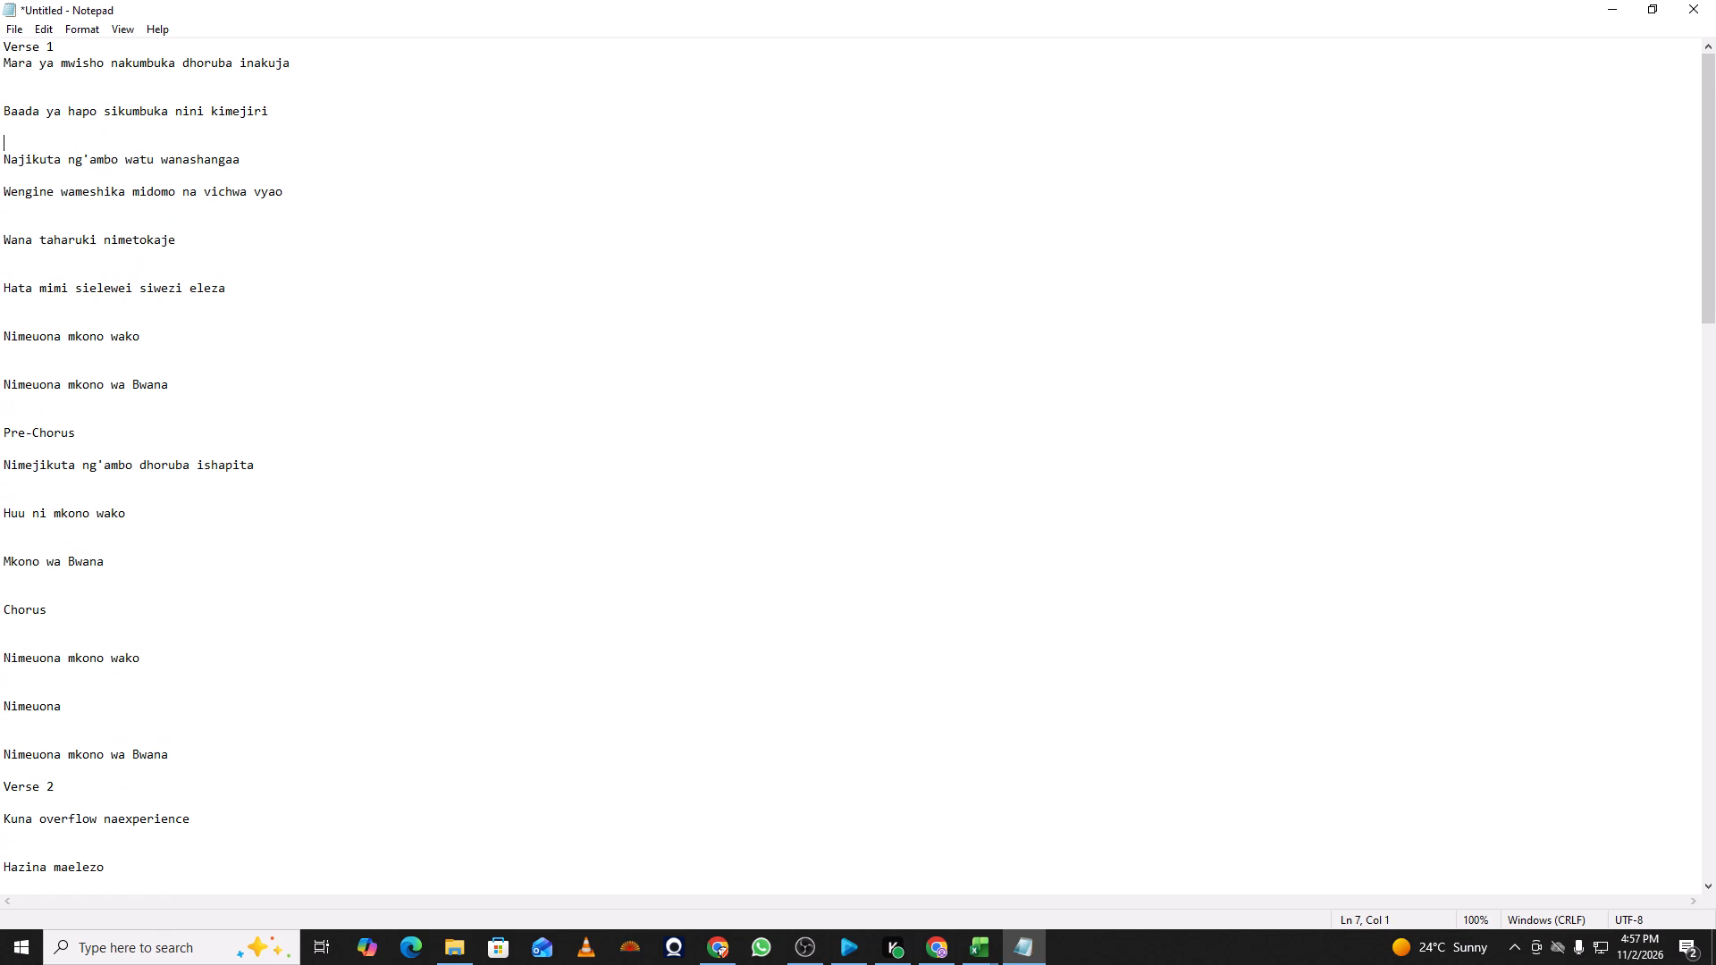
click(88, 176)
key(Return)
Add an extra blank line between the Verse 4 lines and above the "Chorus 3" heading.
scroll(88, 227, up, 4)
scroll(88, 226, down, 14)
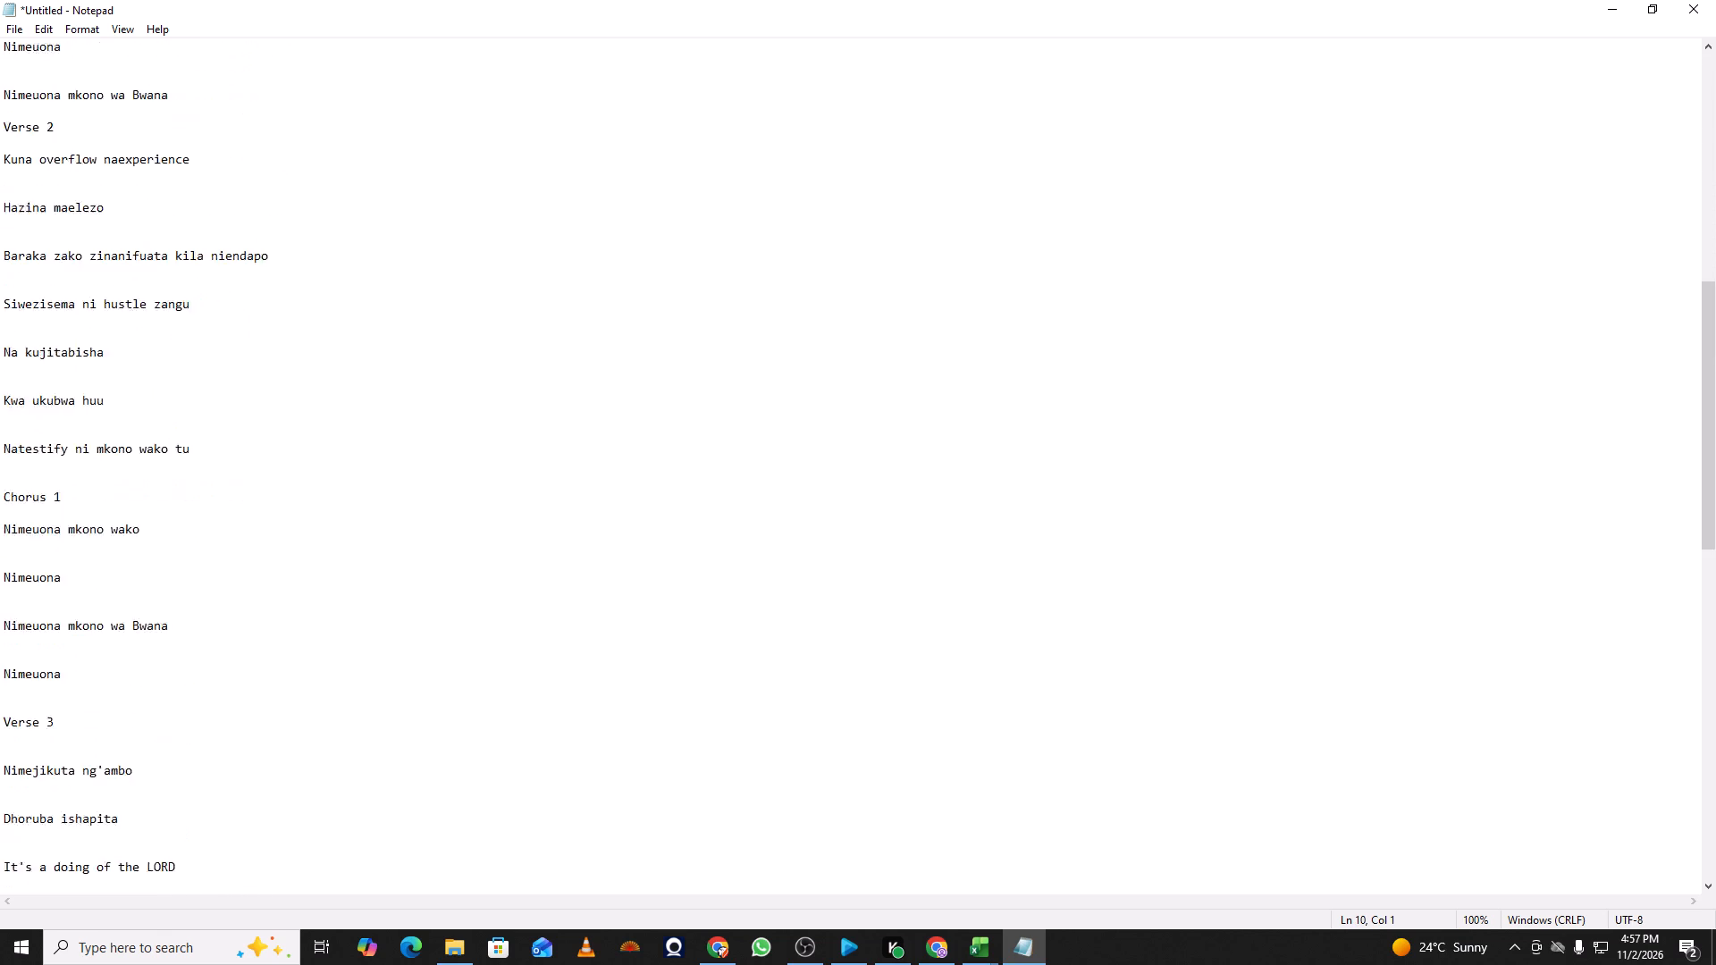
scroll(97, 263, down, 20)
scroll(97, 263, down, 1)
click(89, 396)
key(Return)
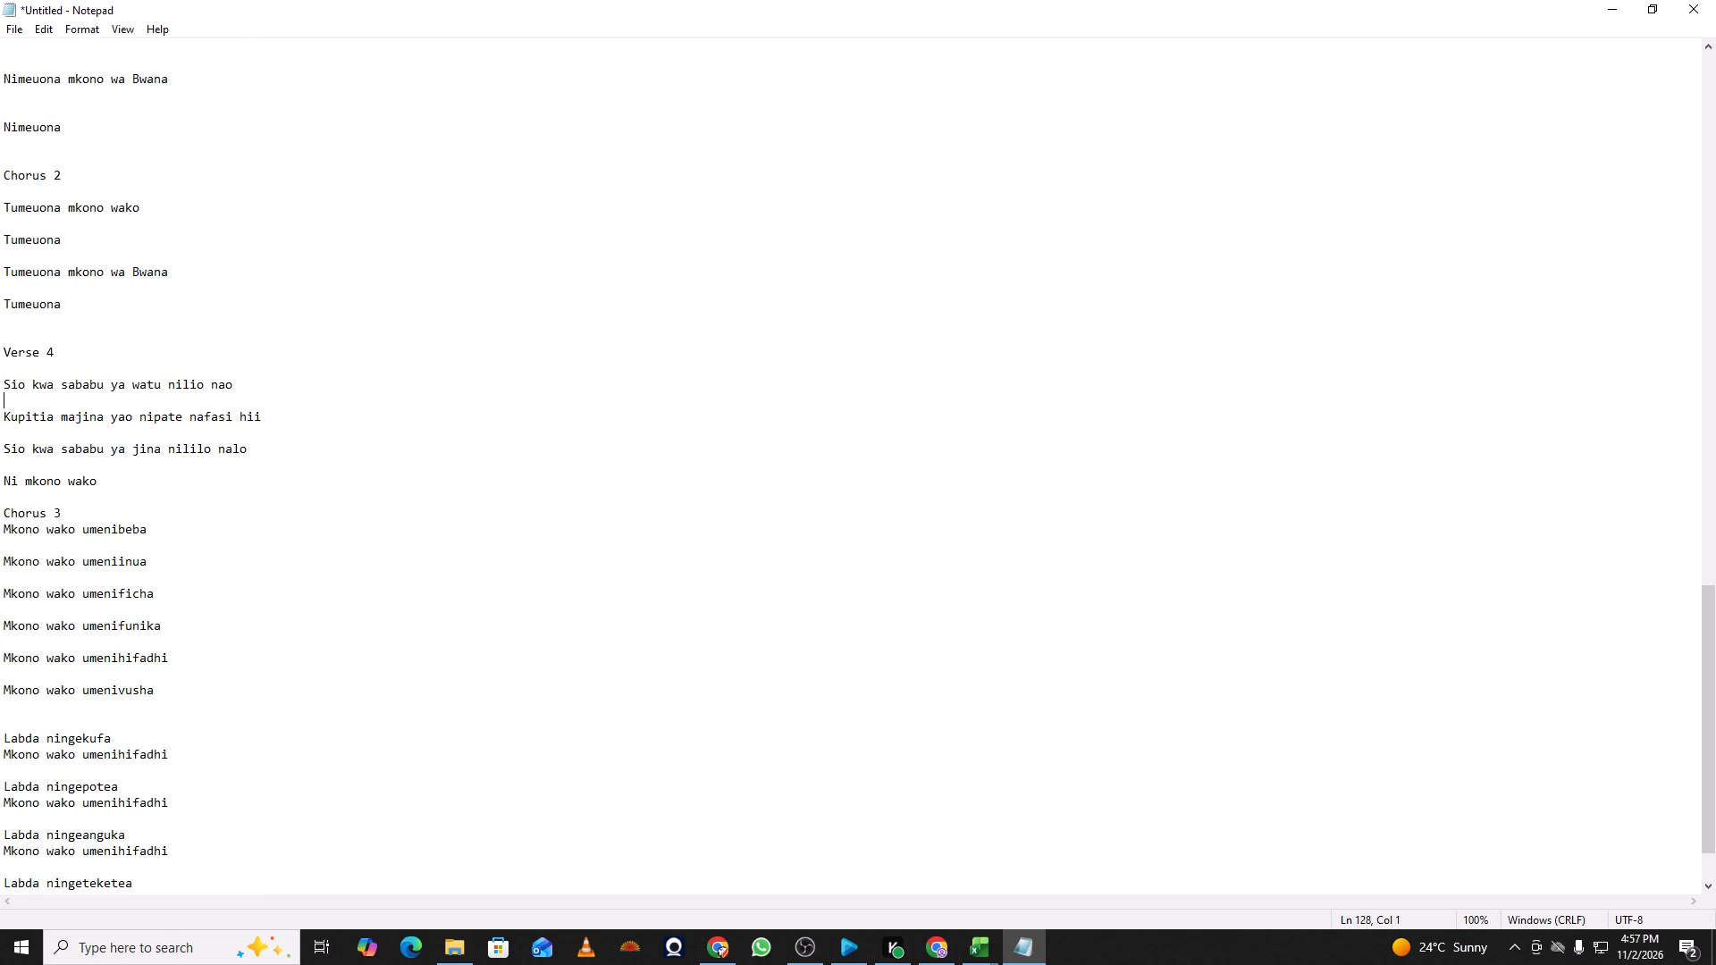
drag(75, 436, 75, 447)
click(75, 448)
key(Return)
click(60, 498)
key(Return)
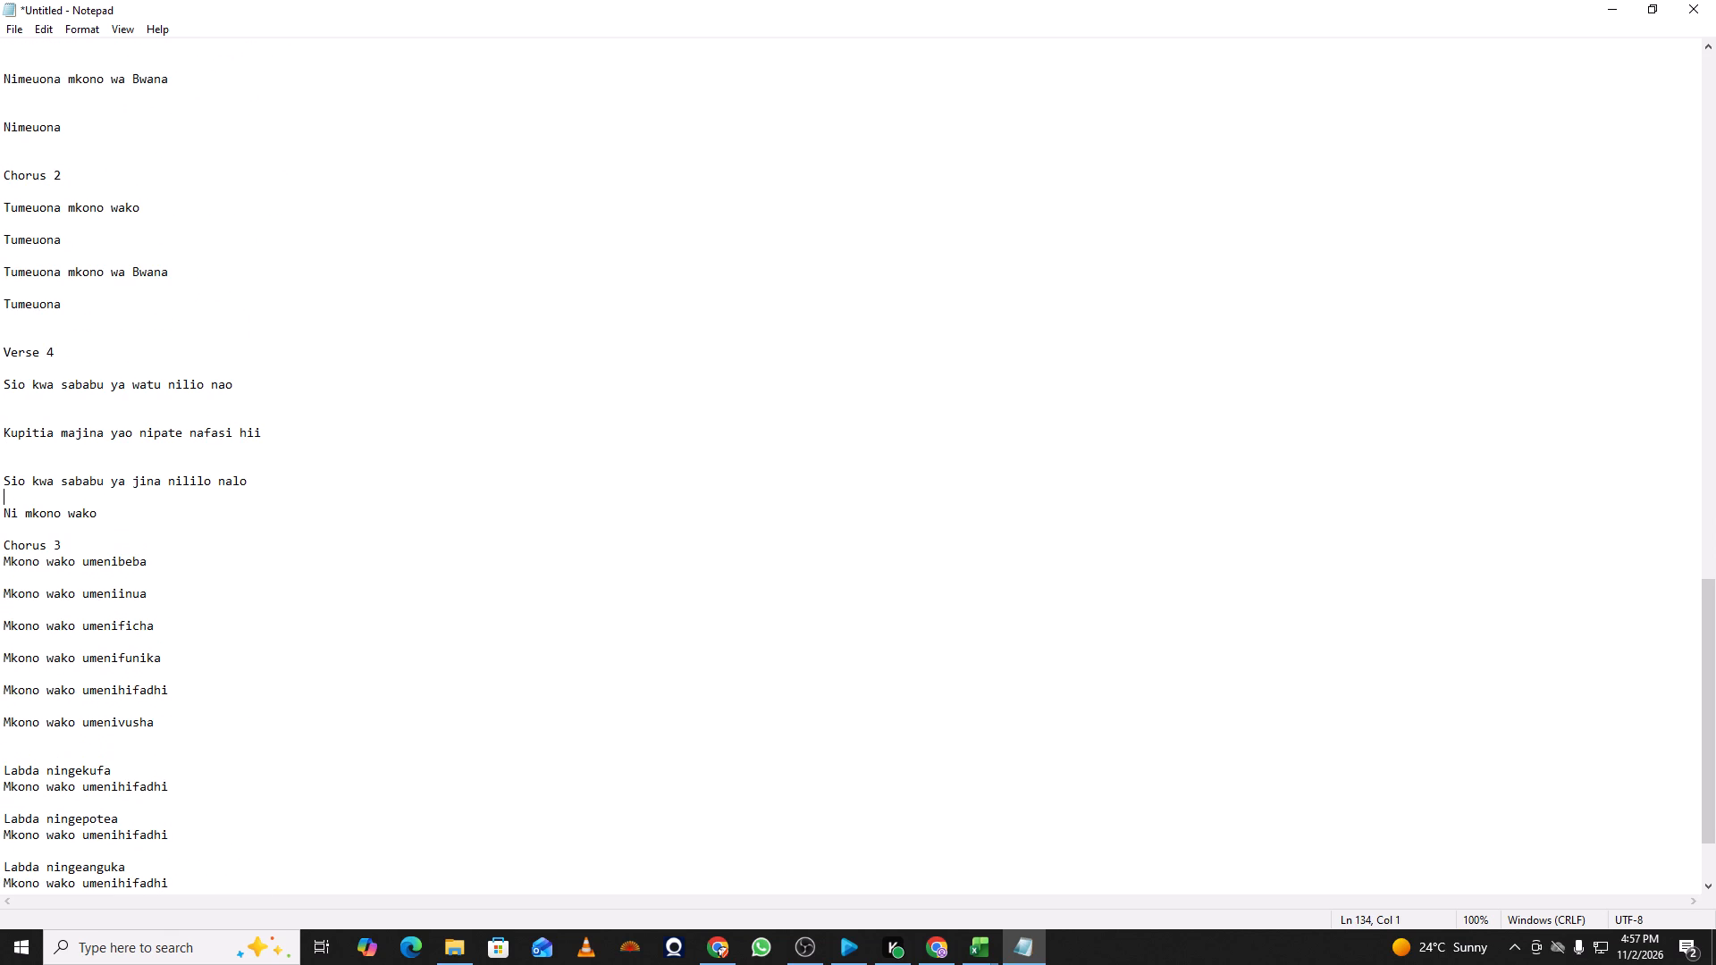
click(48, 547)
key(Return)
Add a blank line below the "Chorus 3" heading and an extra one between its lines from "umenibeba" to "umenivusha".
click(72, 575)
key(Return)
scroll(77, 600, down, 5)
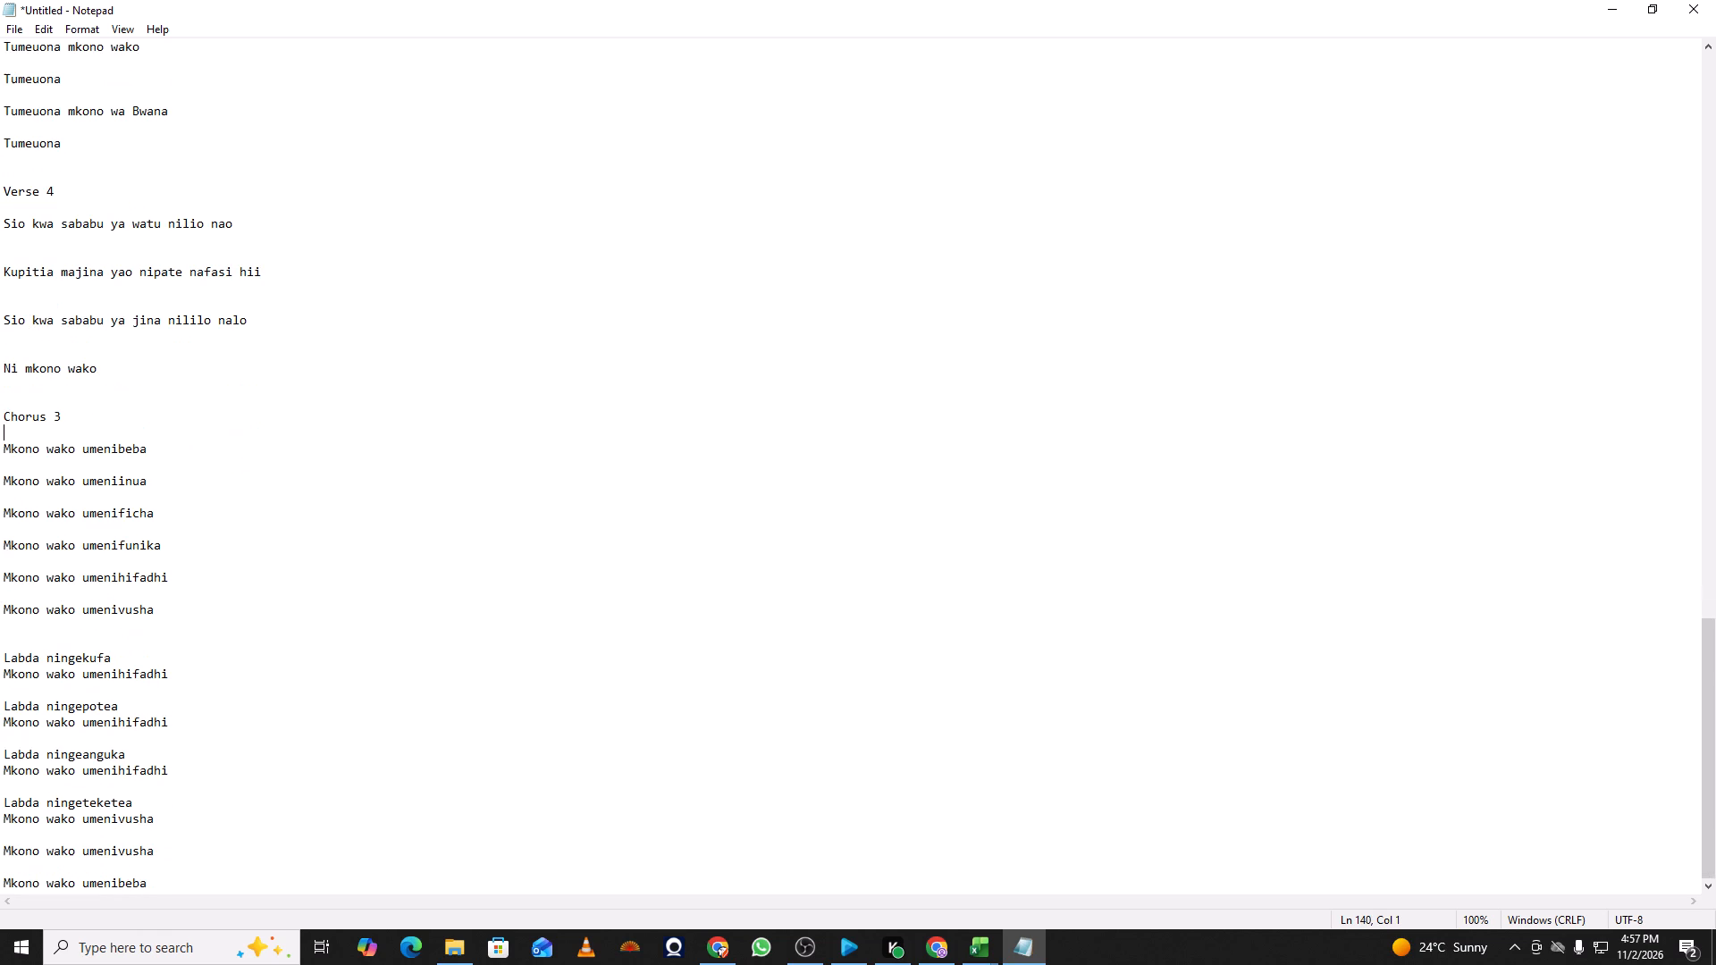
click(87, 535)
key(Return)
click(88, 498)
key(Return)
click(88, 467)
key(Return)
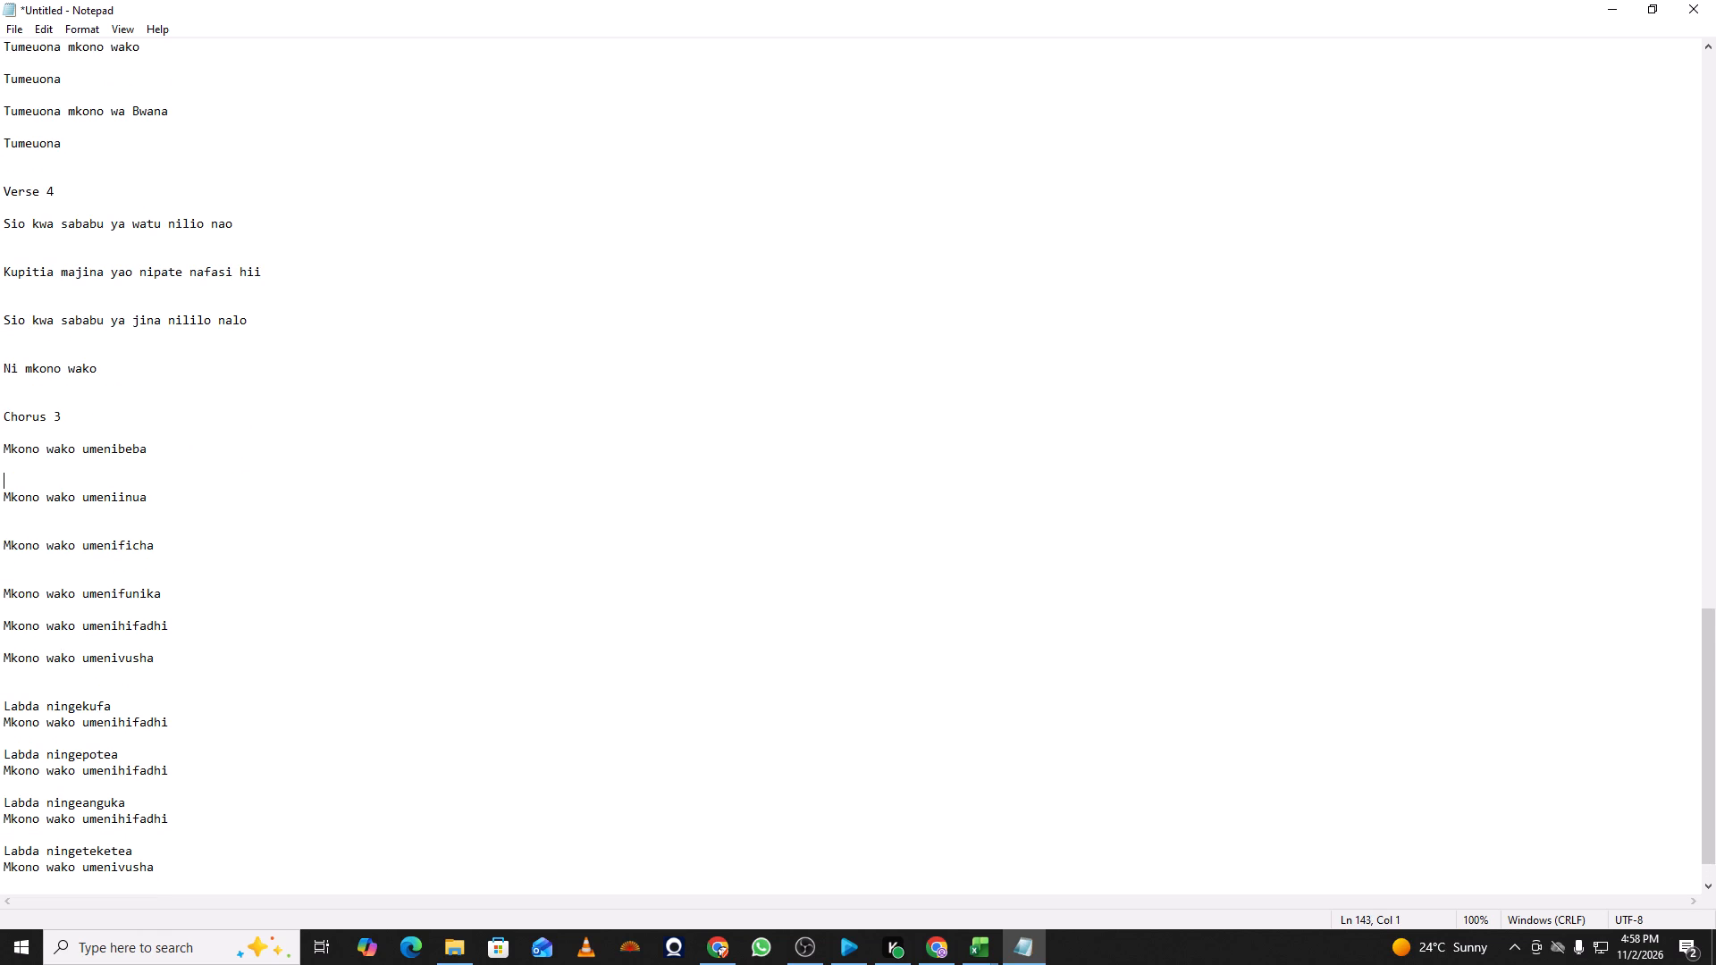
click(63, 607)
key(Return)
click(51, 667)
click(51, 657)
key(Return)
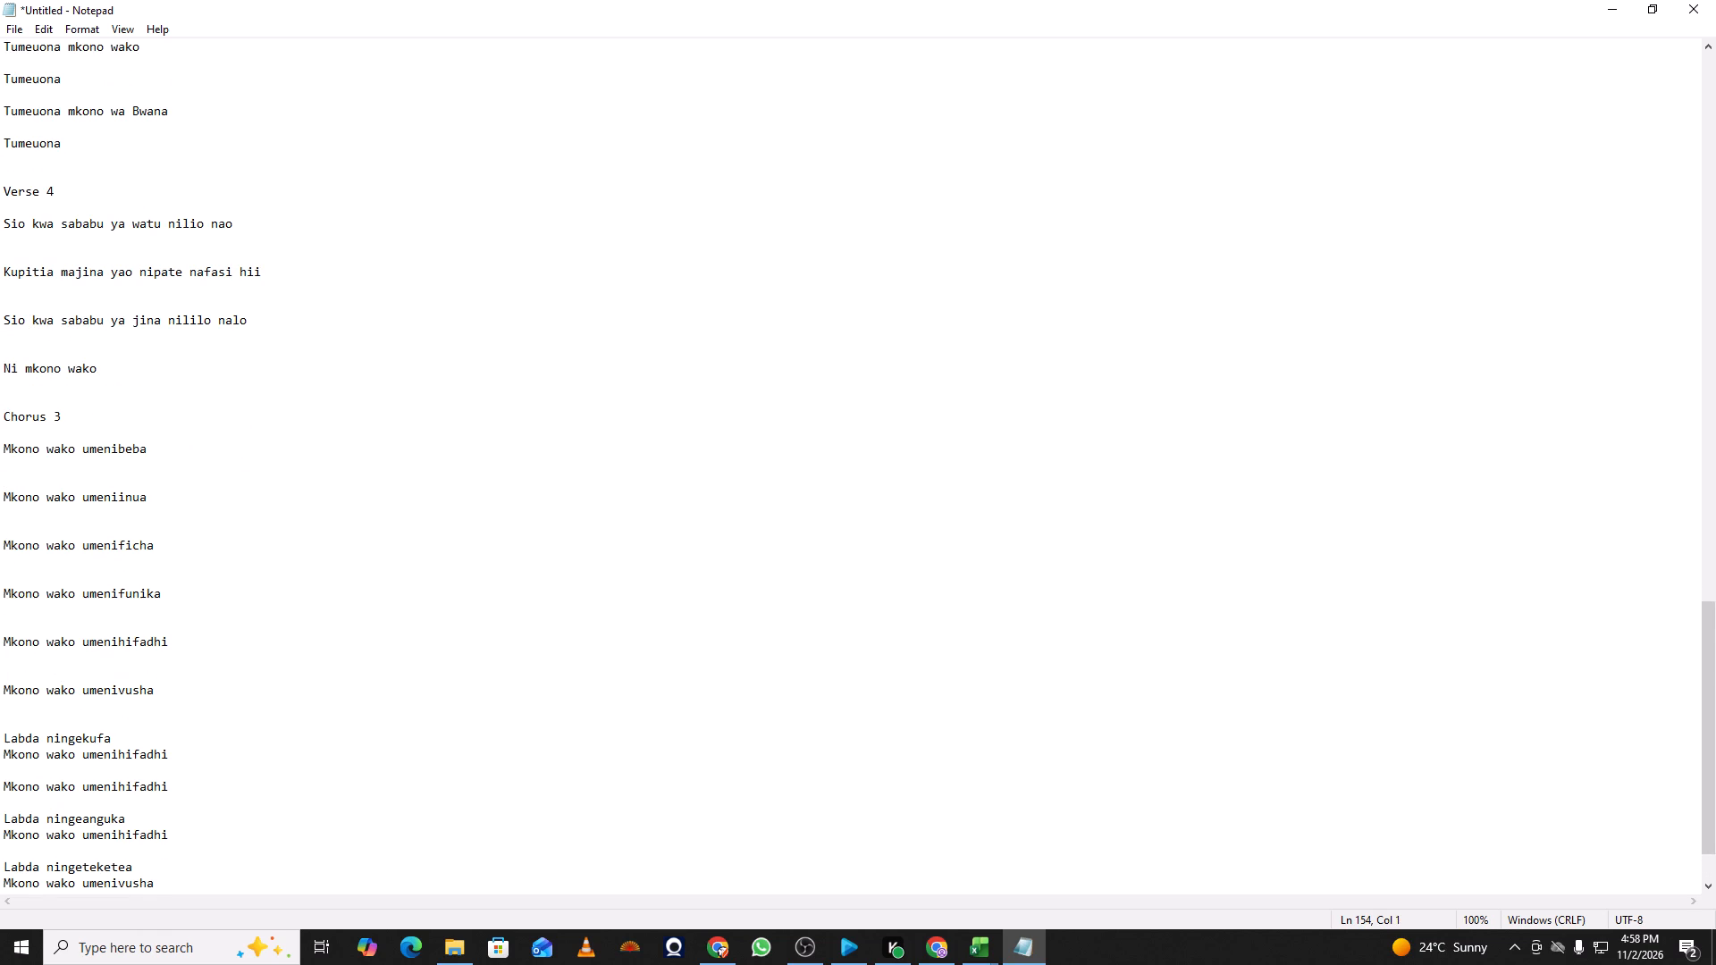
Add blank lines below "Labda ningekufa" and "Labda ningepotea", and an extra blank line above "Labda ningepotea".
scroll(60, 635, down, 8)
click(151, 657)
key(Return)
click(84, 706)
key(Return)
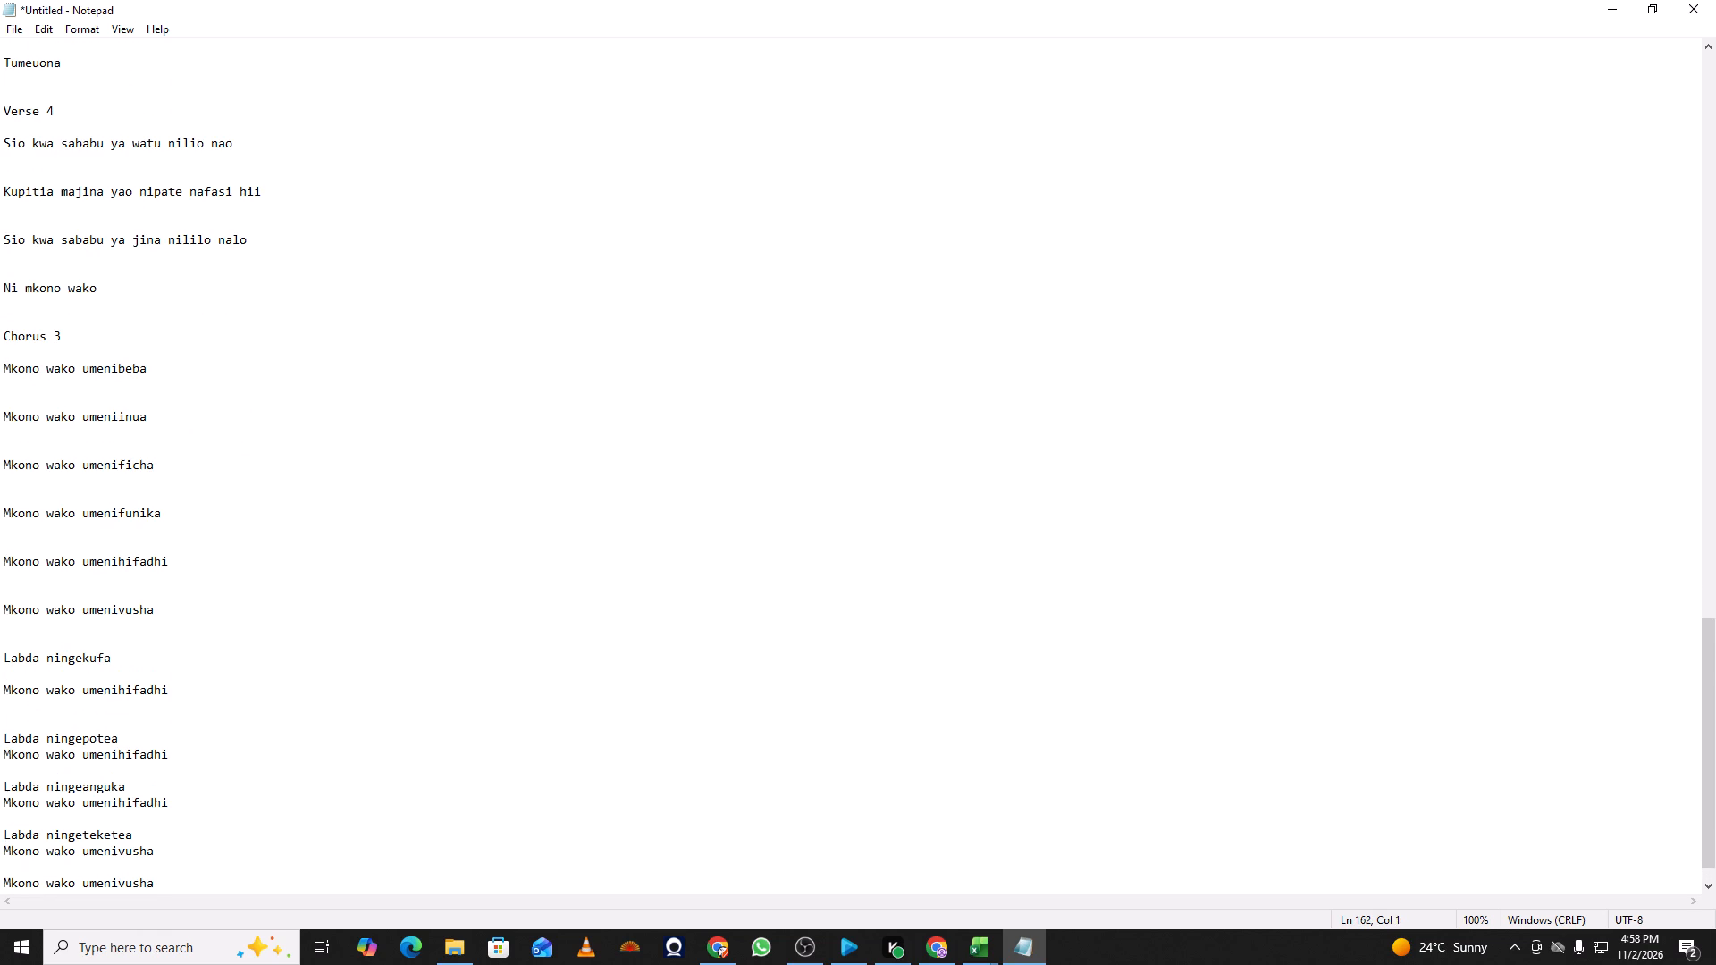
click(138, 741)
key(Return)
Add a blank line below "Labda ningeanguka" and below "Labda ningeteketea".
scroll(135, 735, down, 5)
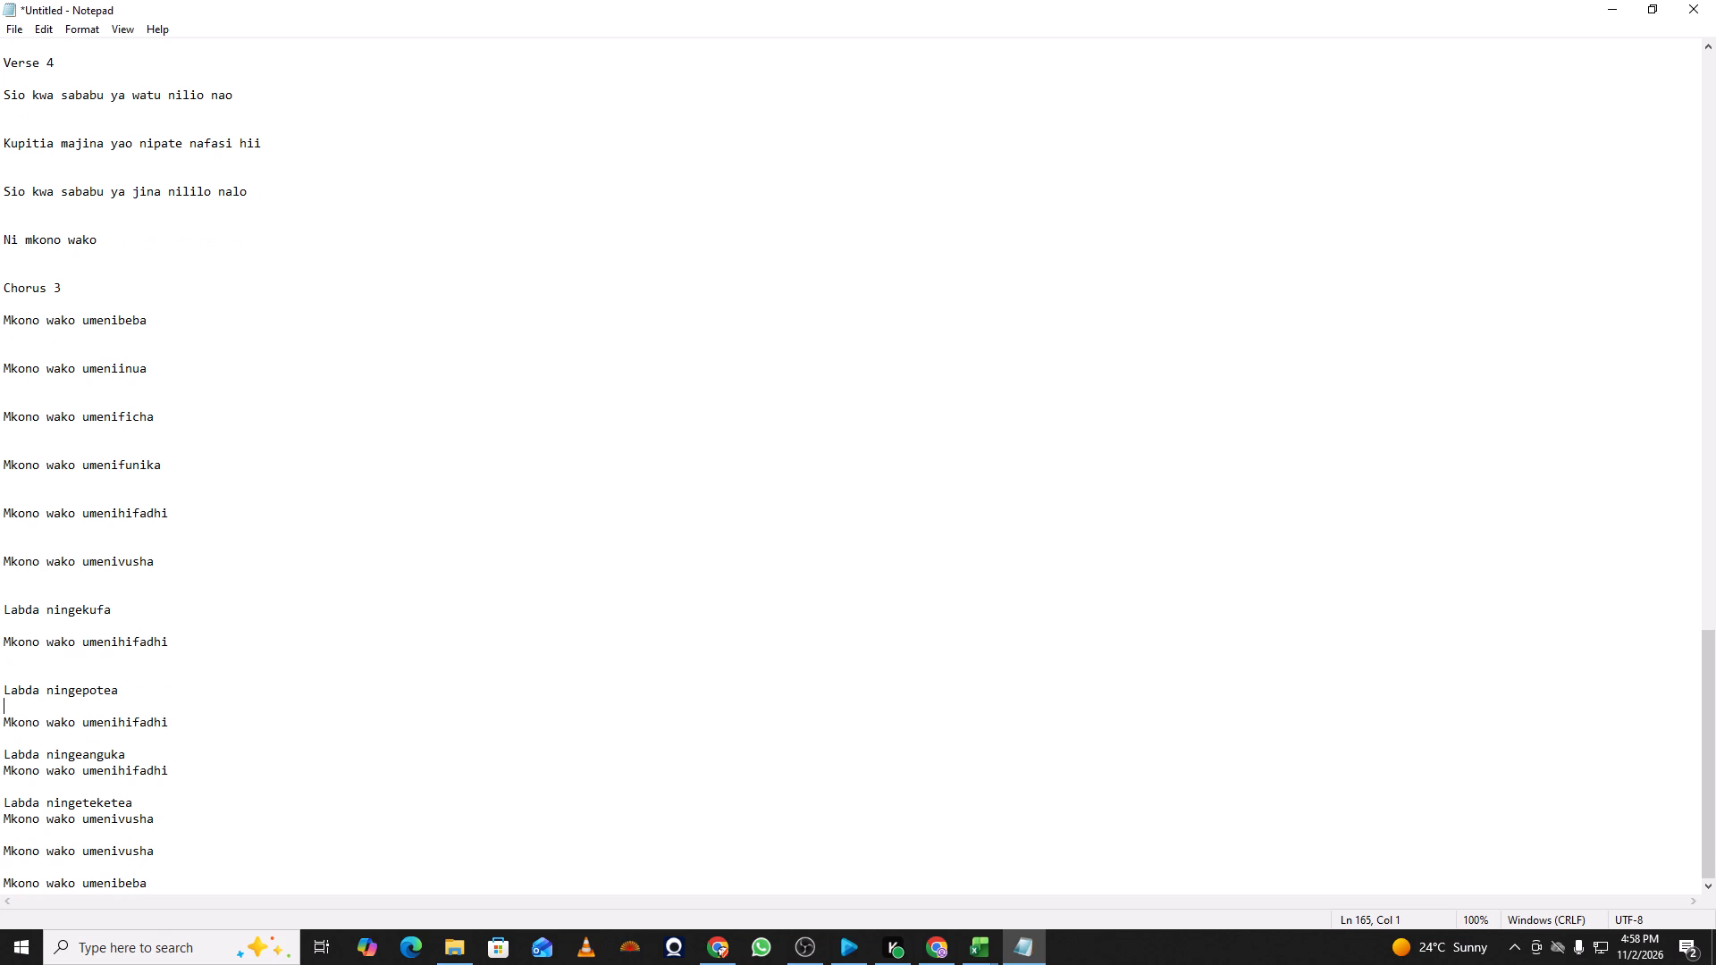
click(139, 752)
key(Return)
scroll(147, 717, down, 7)
click(136, 812)
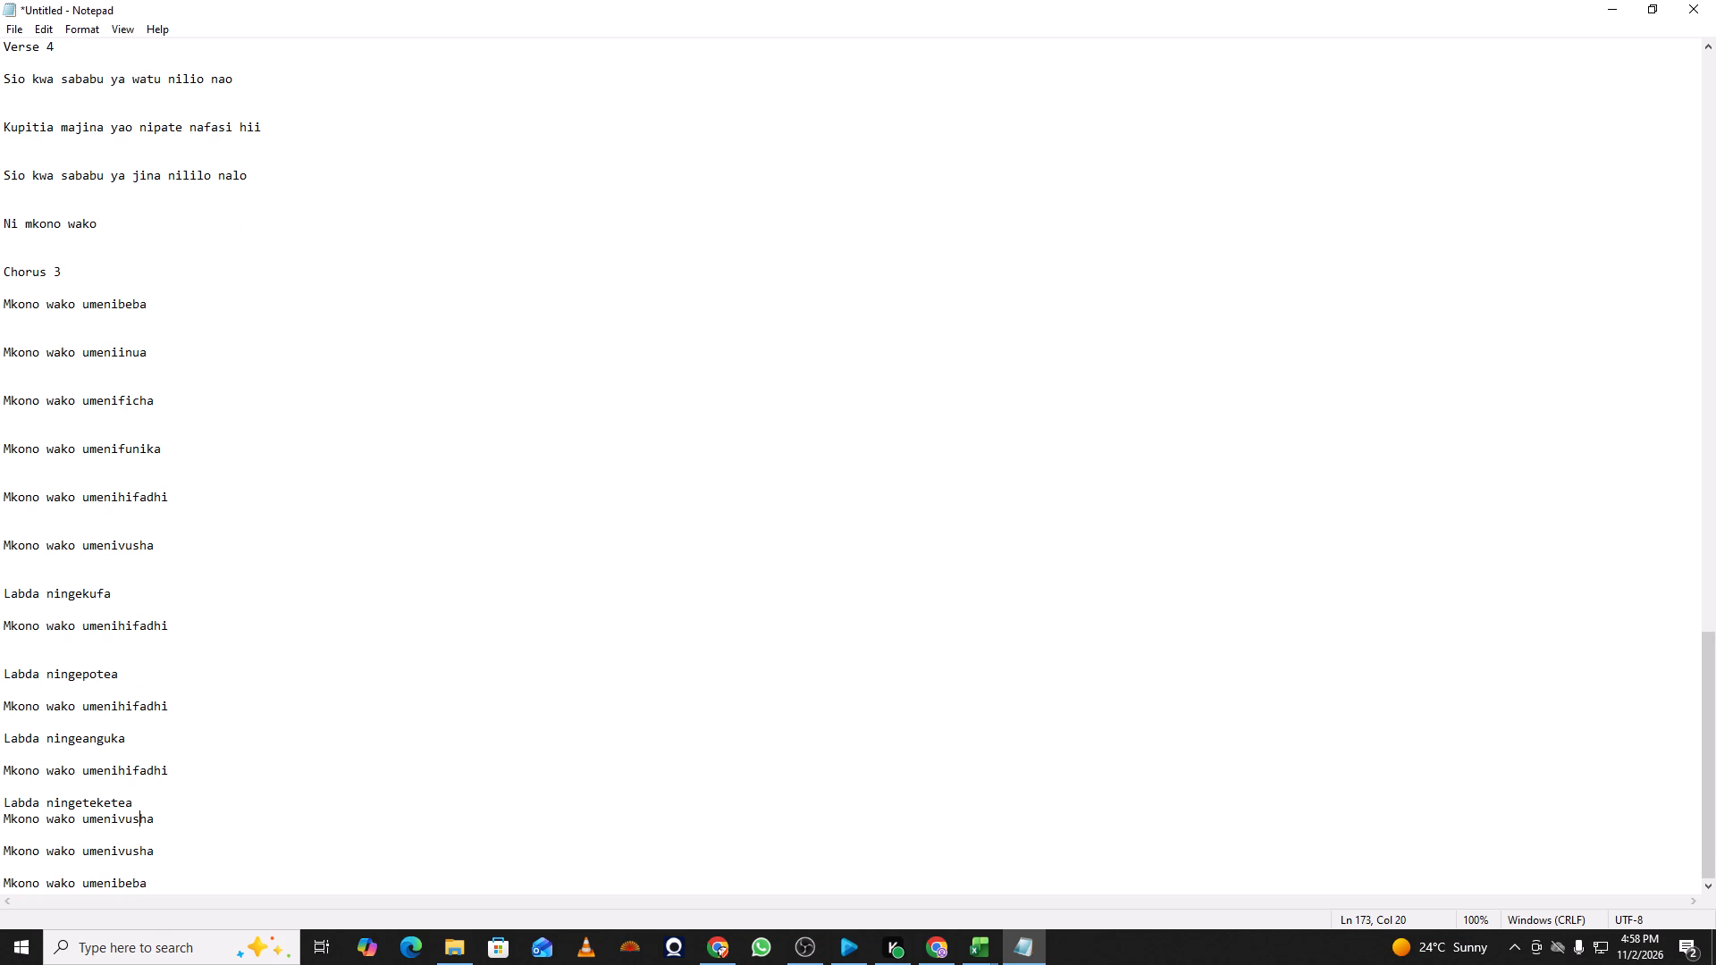
click(140, 803)
key(Return)
scroll(140, 795, down, 12)
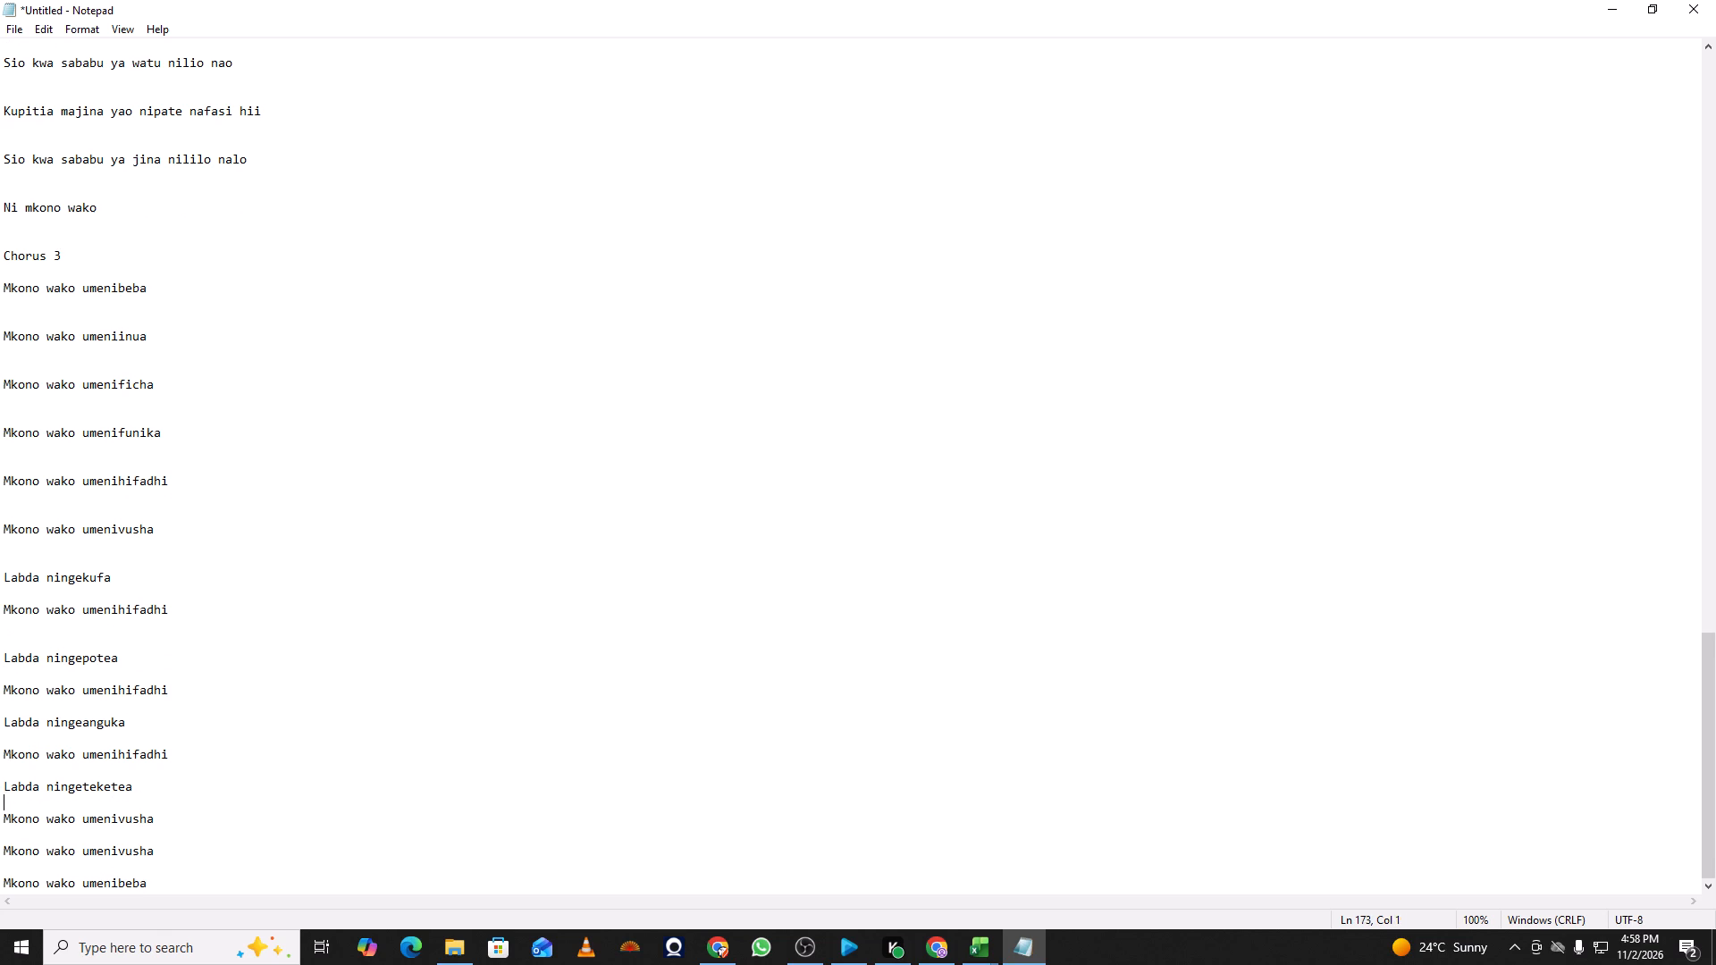
Copy the entire Notepad lyrics and paste them as the words of a new song in EasyWorship.
click(100, 628)
key(ctrl+a)
key(ctrl+c)
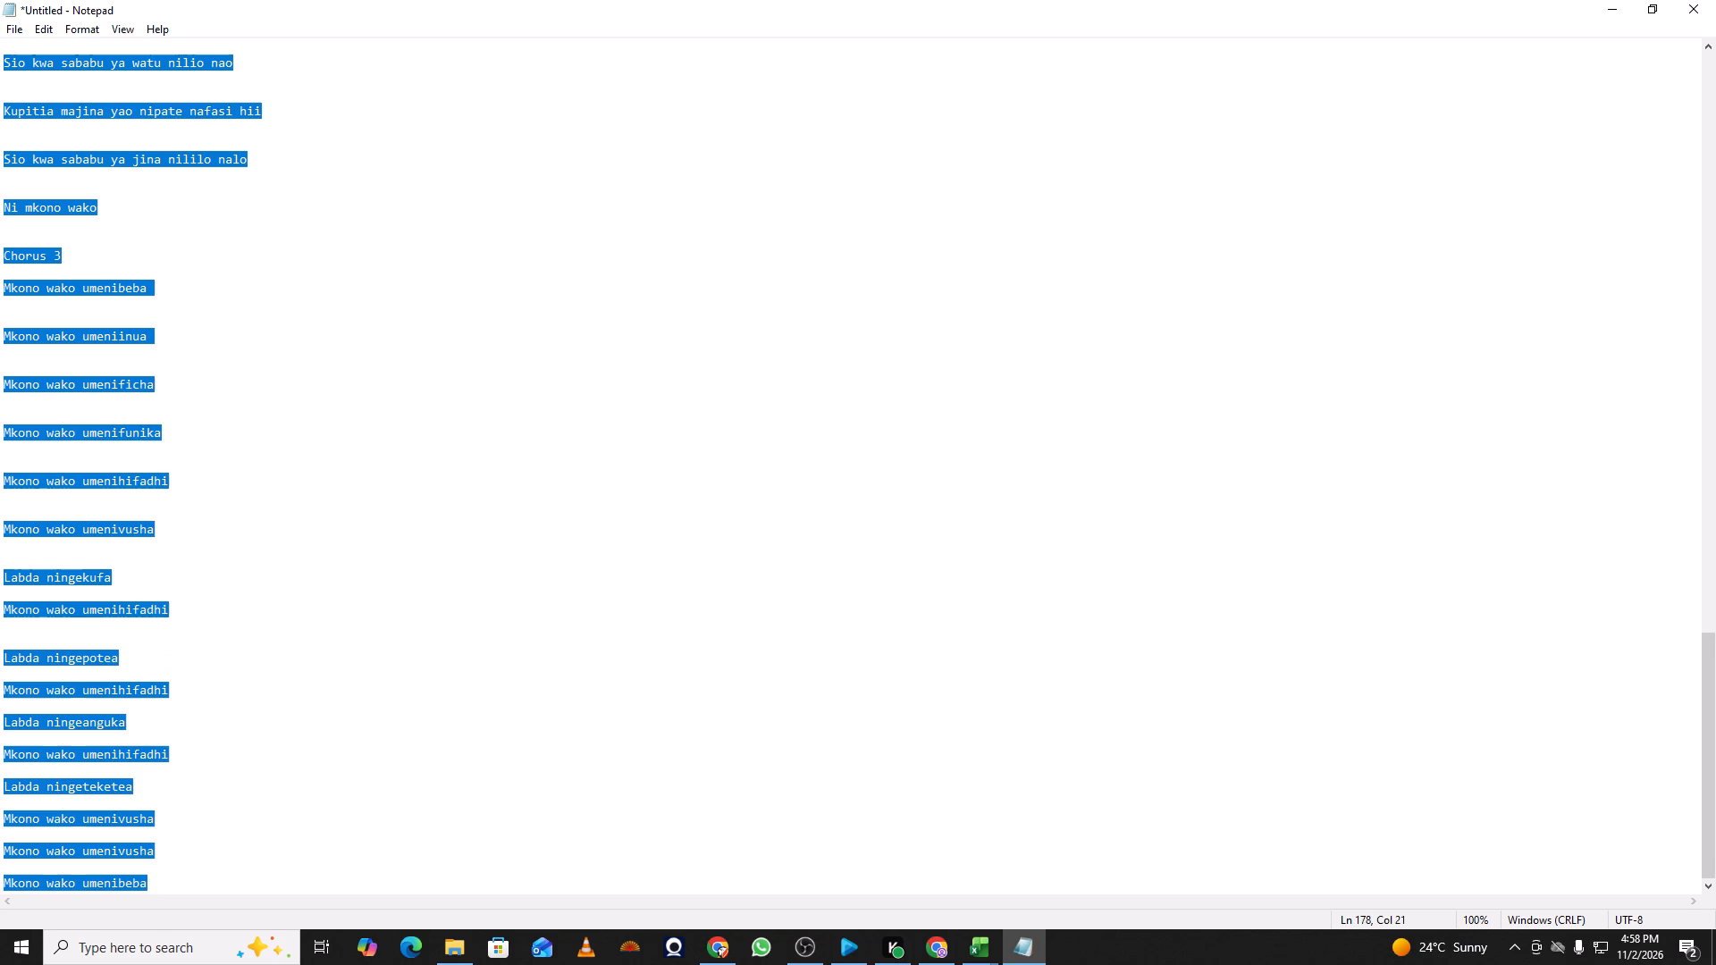
click(845, 937)
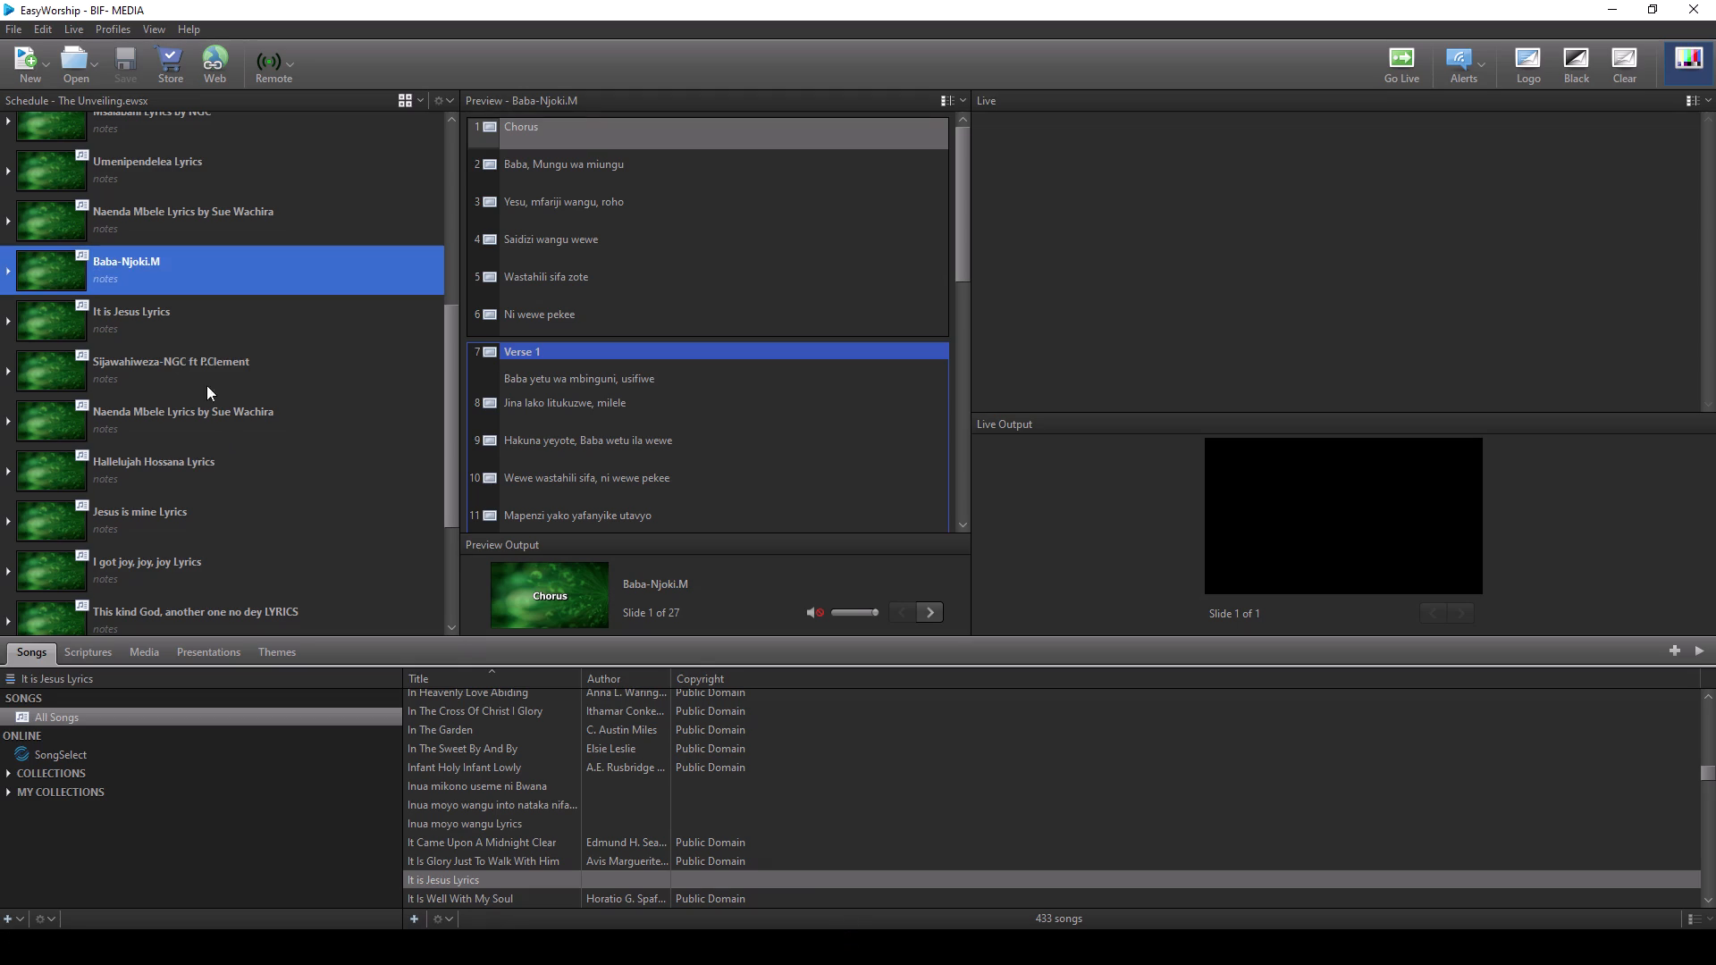
click(25, 59)
click(81, 109)
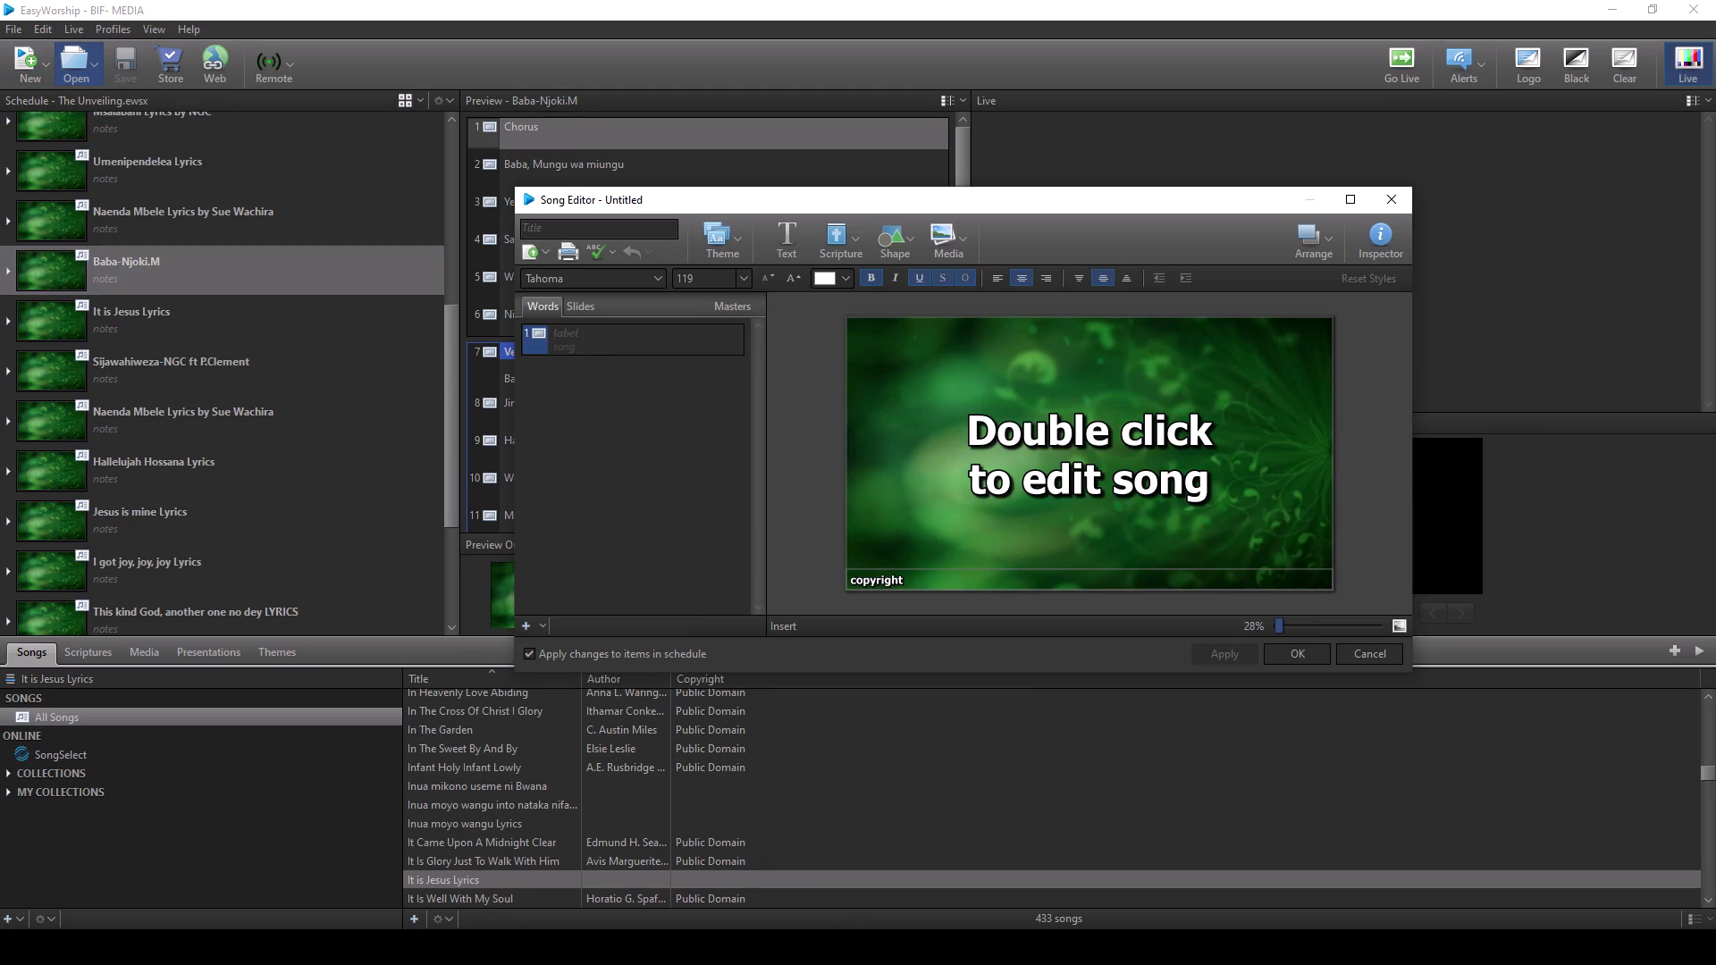
click(598, 349)
key(ctrl+v)
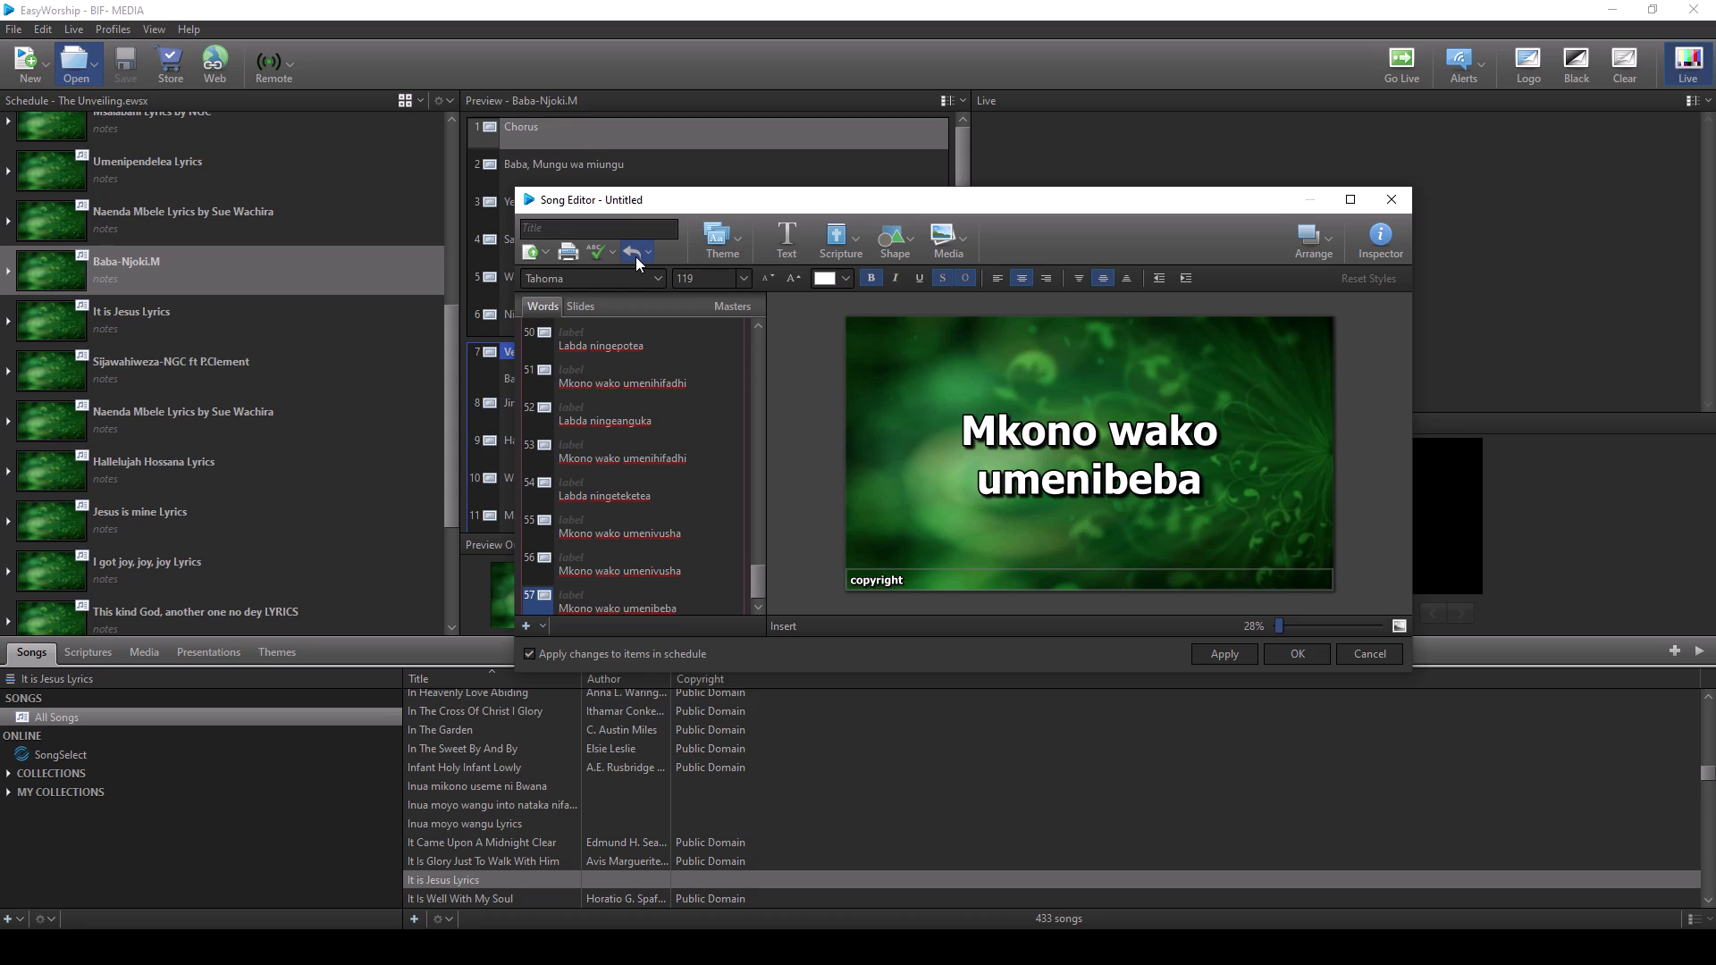
Title the song "Nimejikuta ng'ambo Lyrics", copying "Nimejikuta ng'ambo" from the Pre-Chorus and removing the surplus spaces.
drag(760, 585, 757, 331)
click(636, 344)
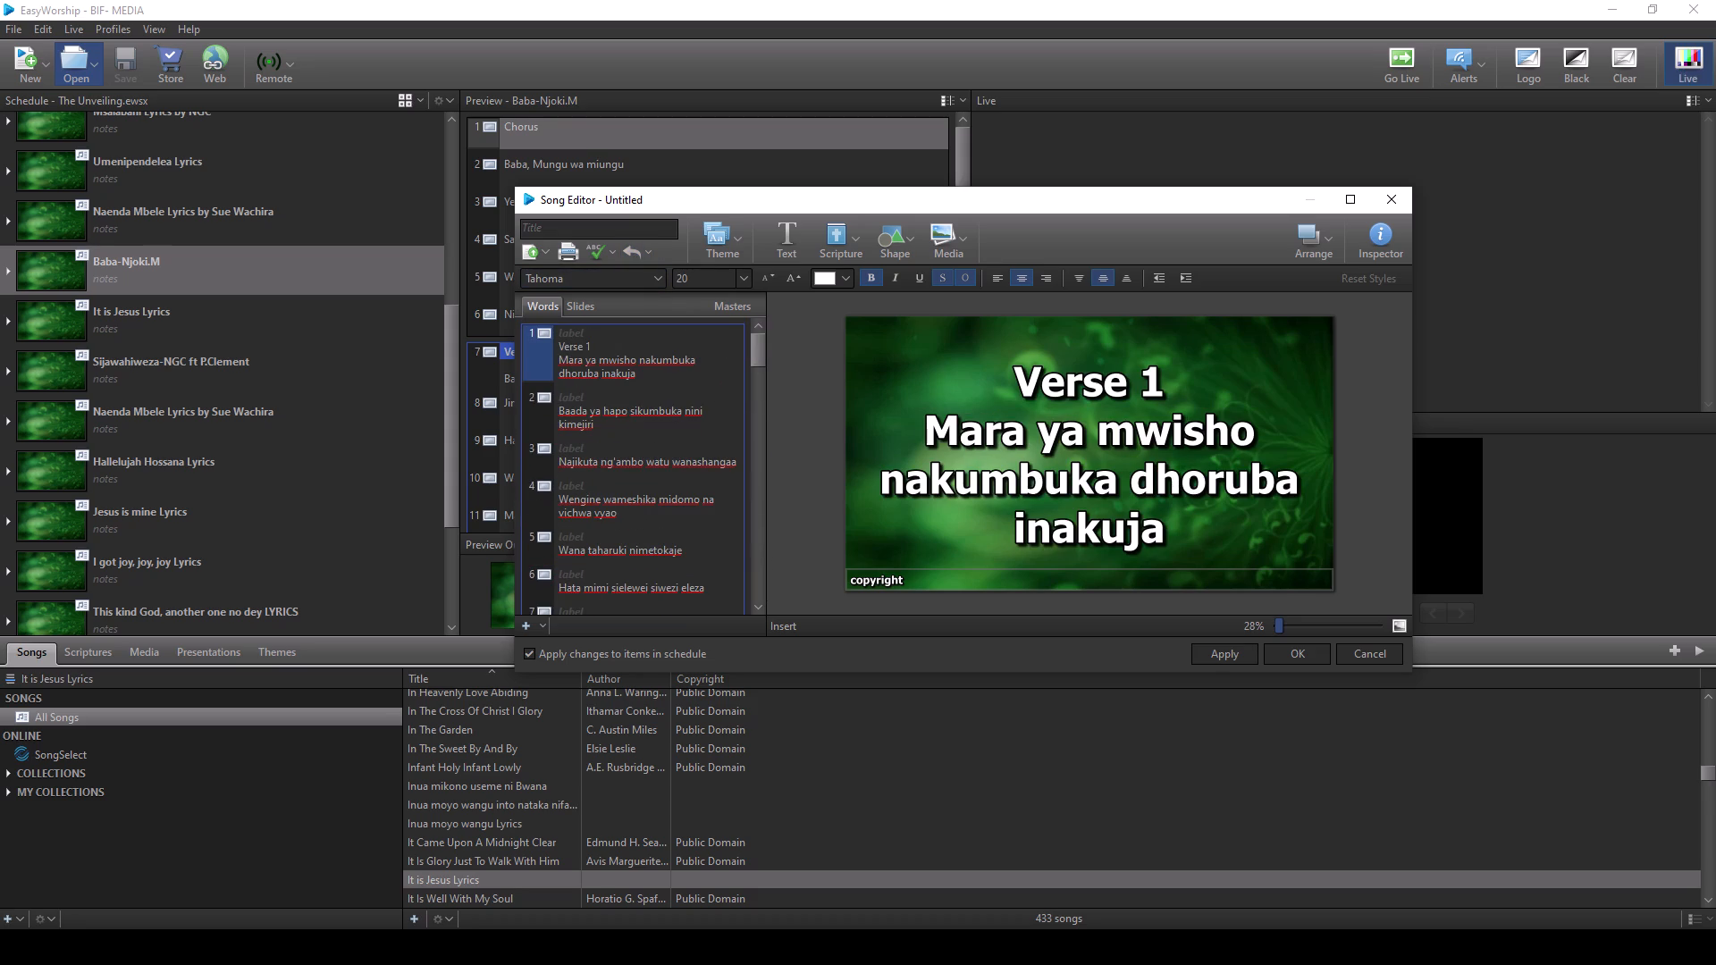
scroll(608, 475, down, 7)
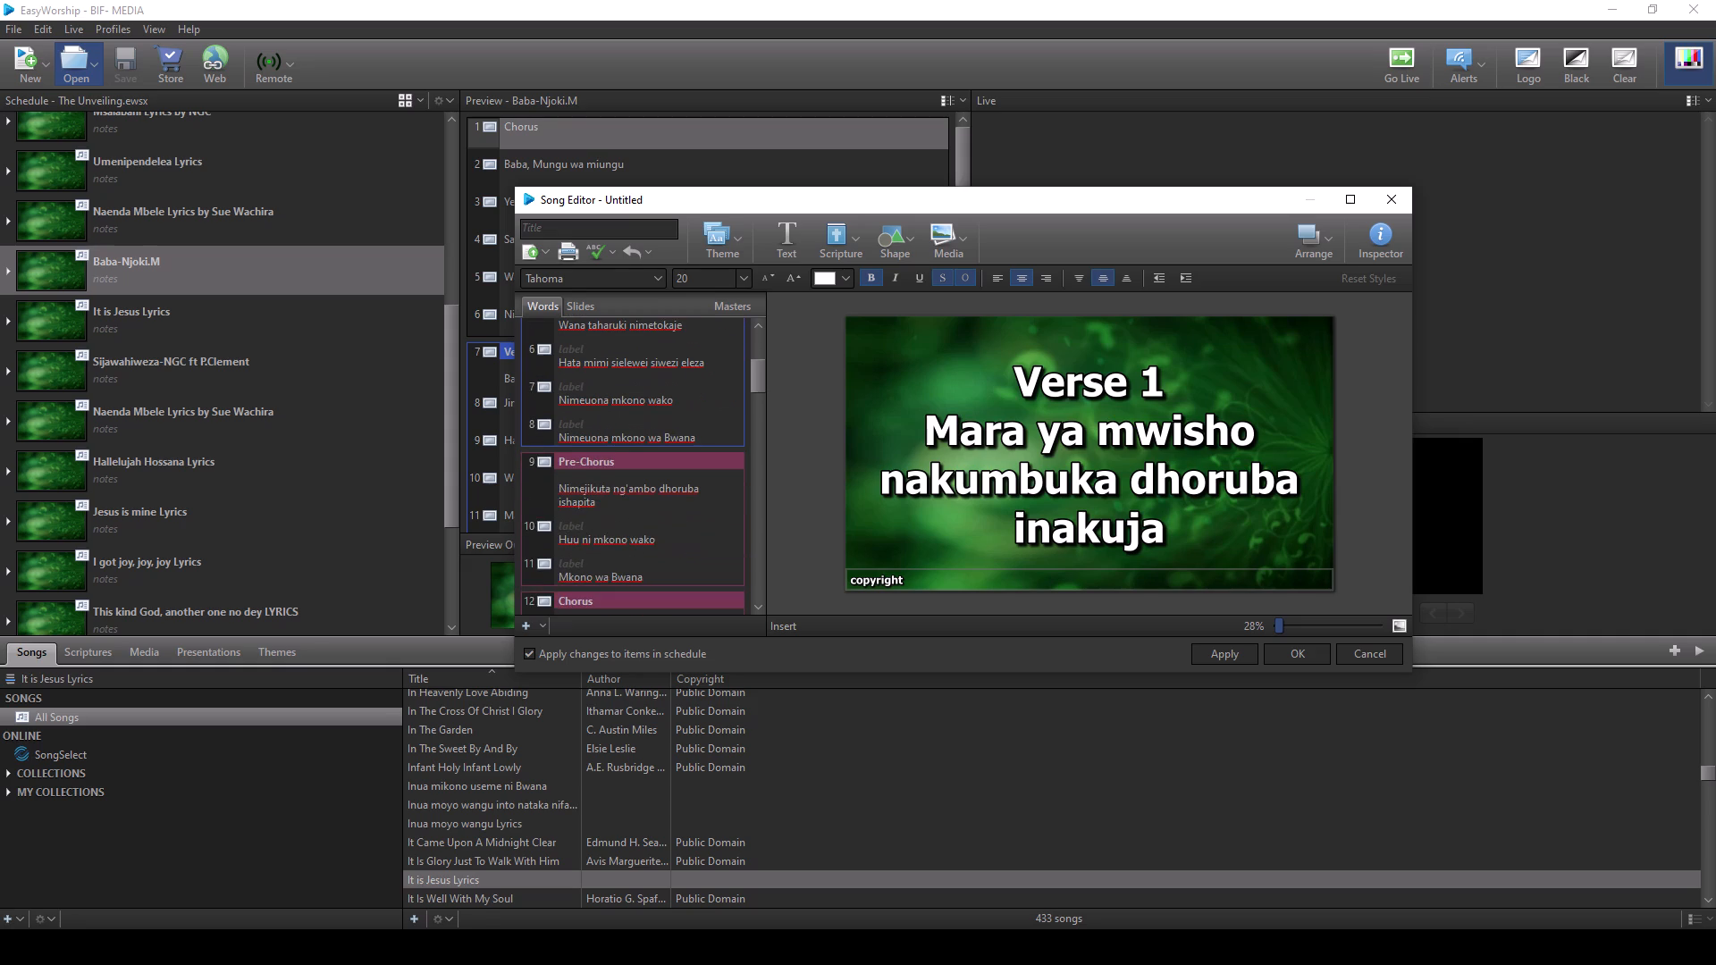
scroll(613, 466, down, 3)
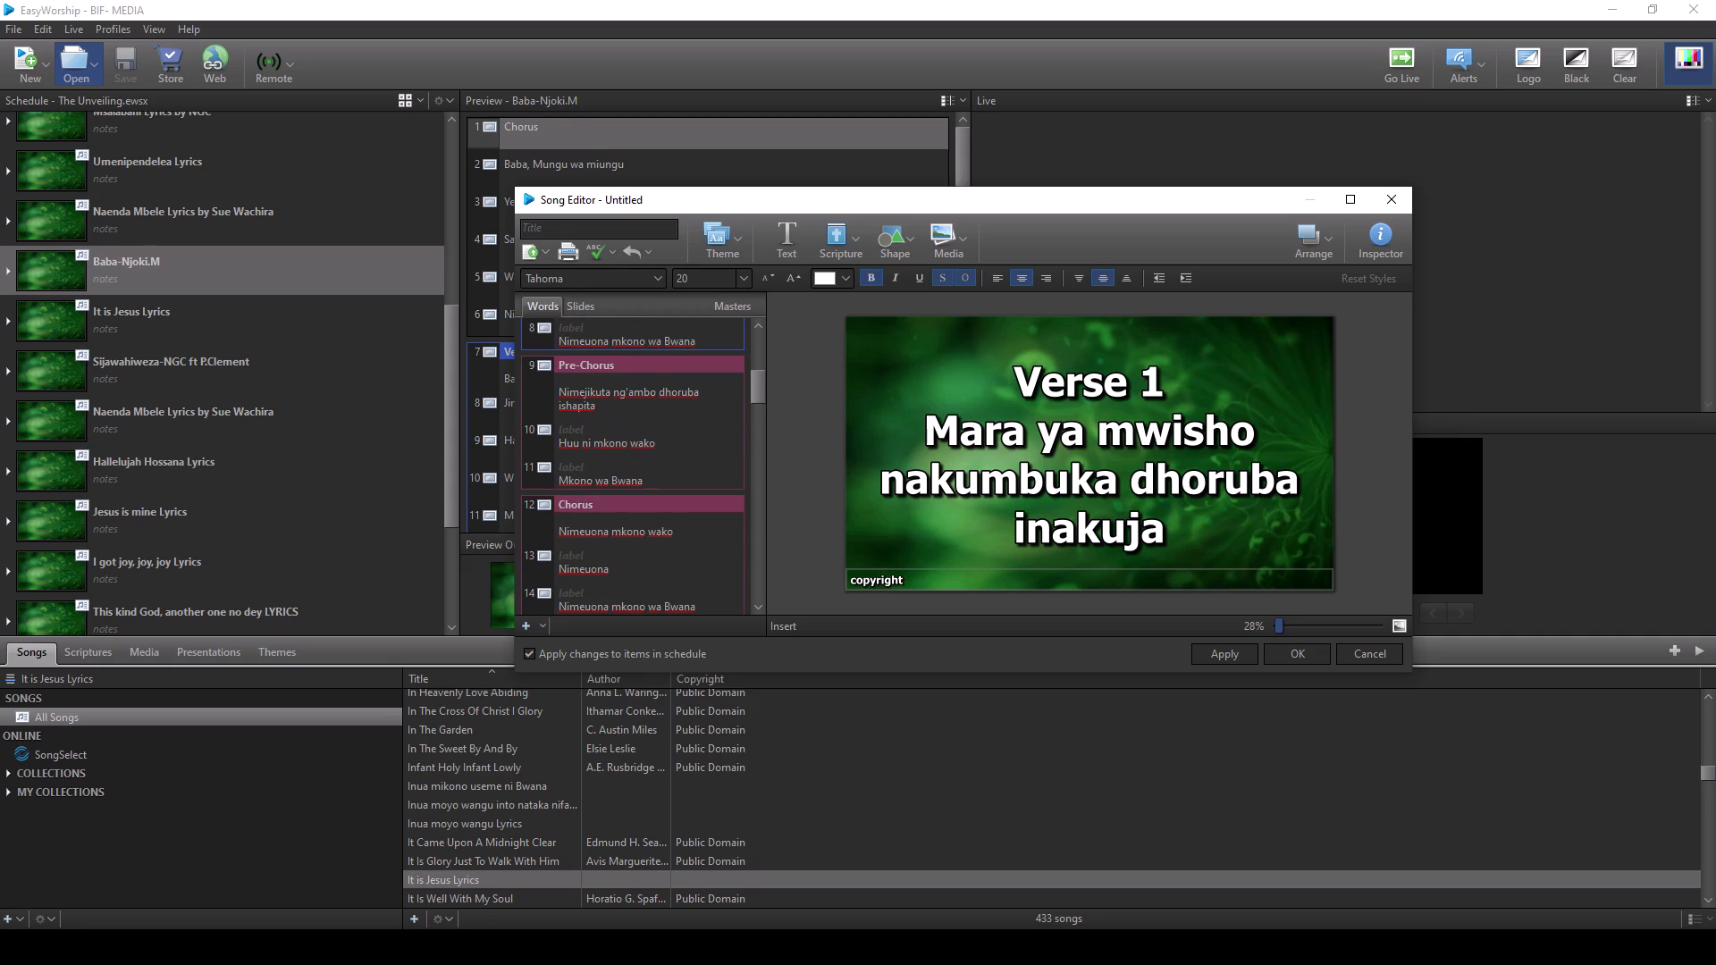
drag(656, 394, 595, 390)
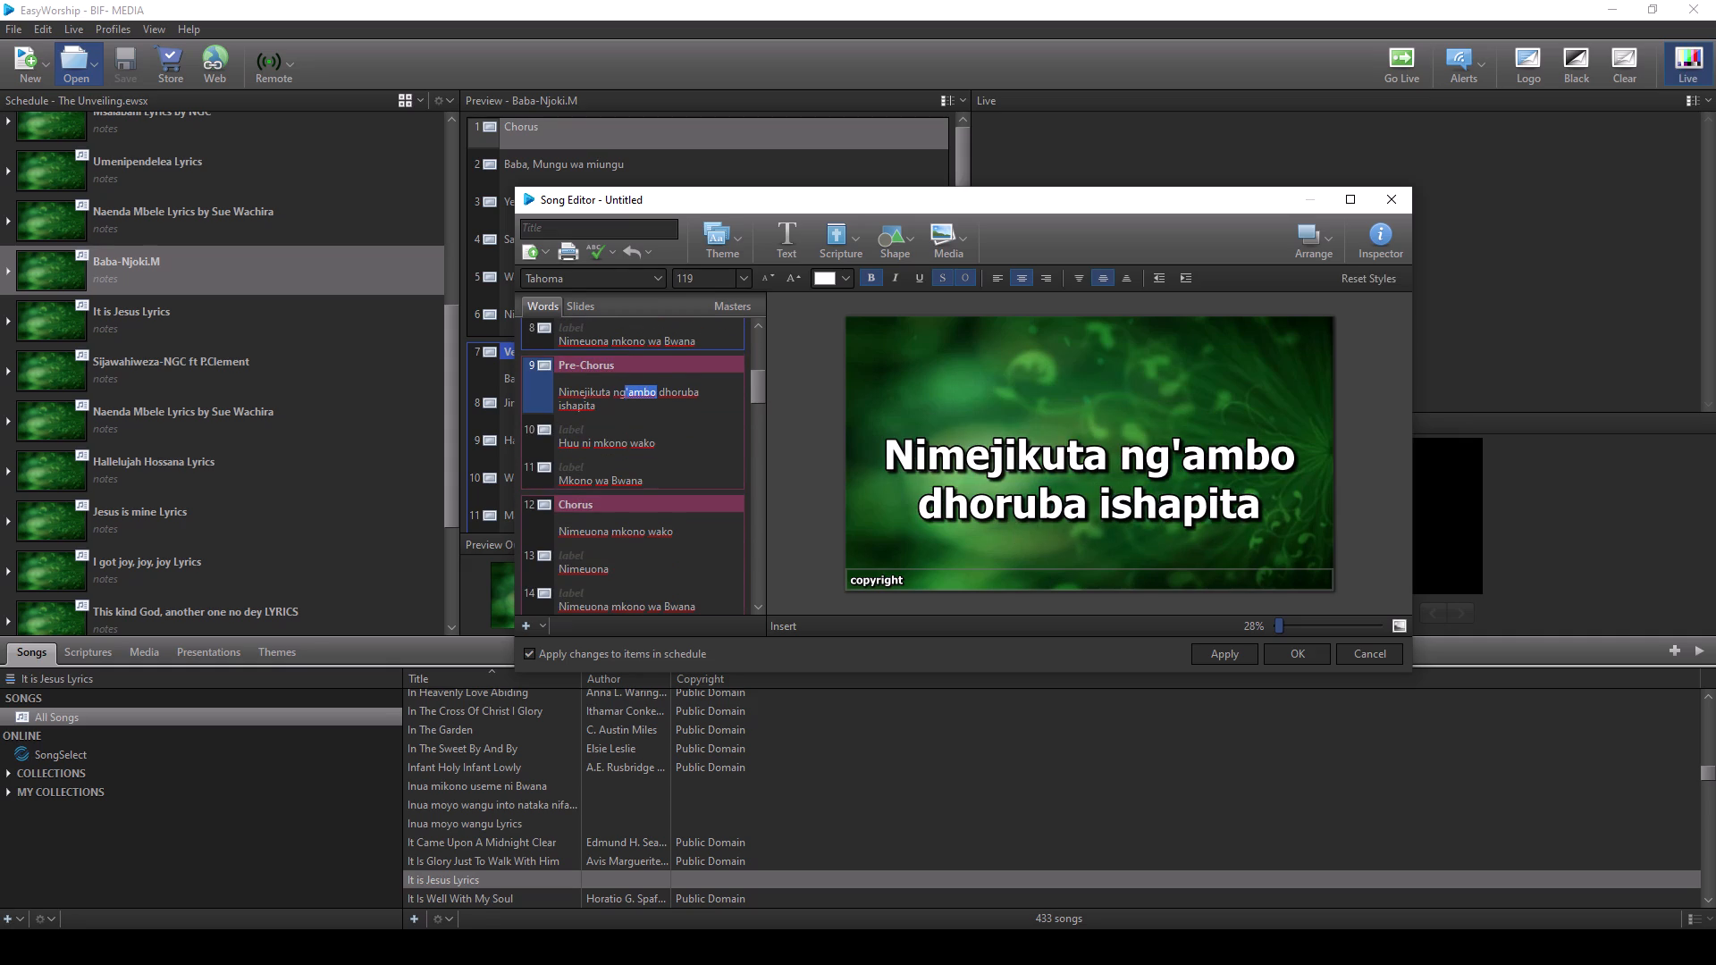
drag(595, 390, 552, 390)
key(ctrl+c)
click(624, 228)
key(ctrl+v)
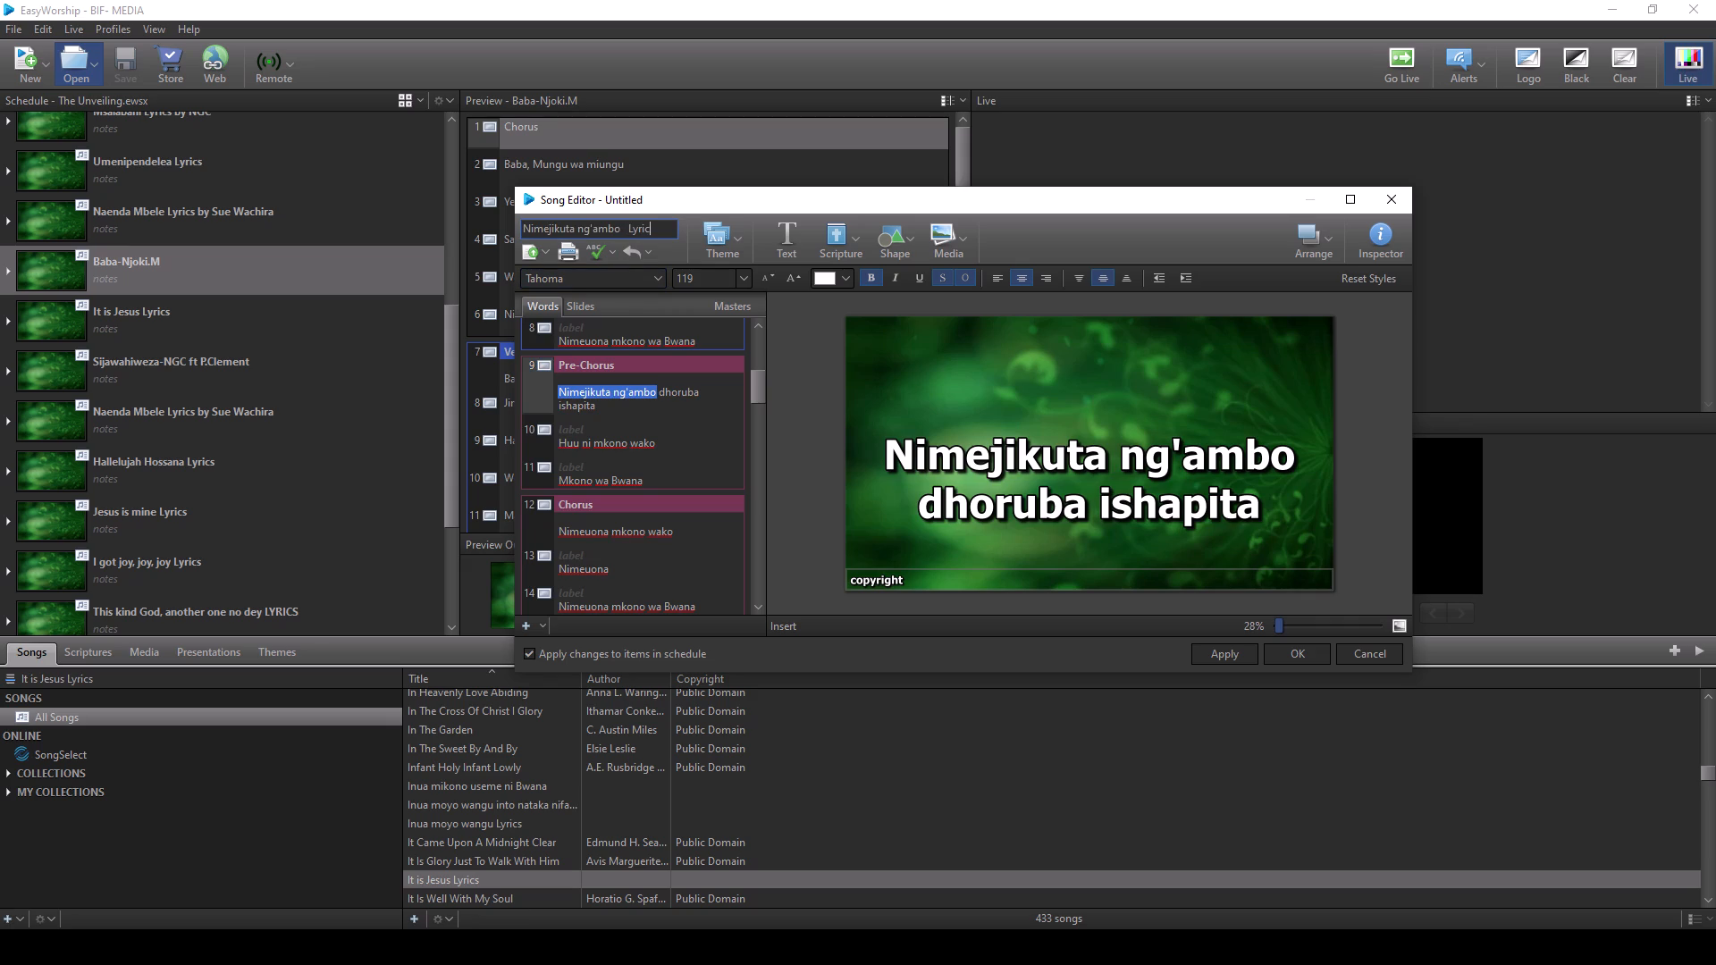
click(624, 228)
key(BackSpace)
click(626, 222)
key(BackSpace)
Put "Verse 1" alone on the first slide, move "Mara ya mwisho nakumbuka dhoruba inakuja" to a new second slide, and save the song.
scroll(631, 376, up, 20)
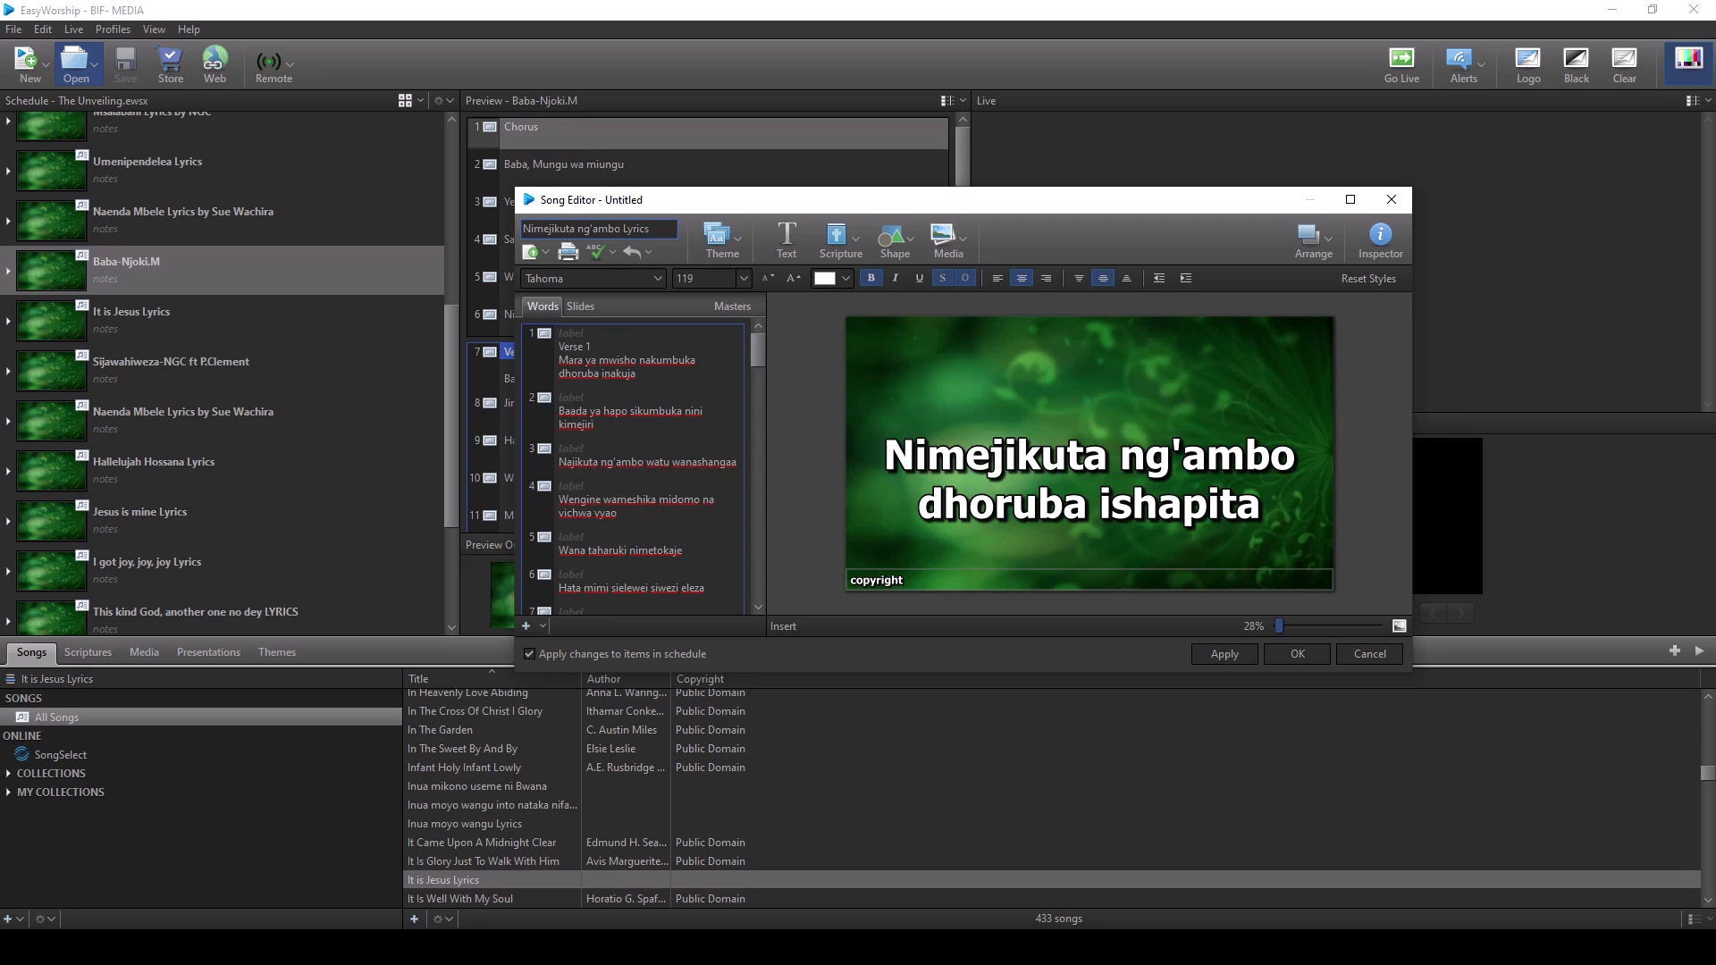
drag(598, 348, 542, 344)
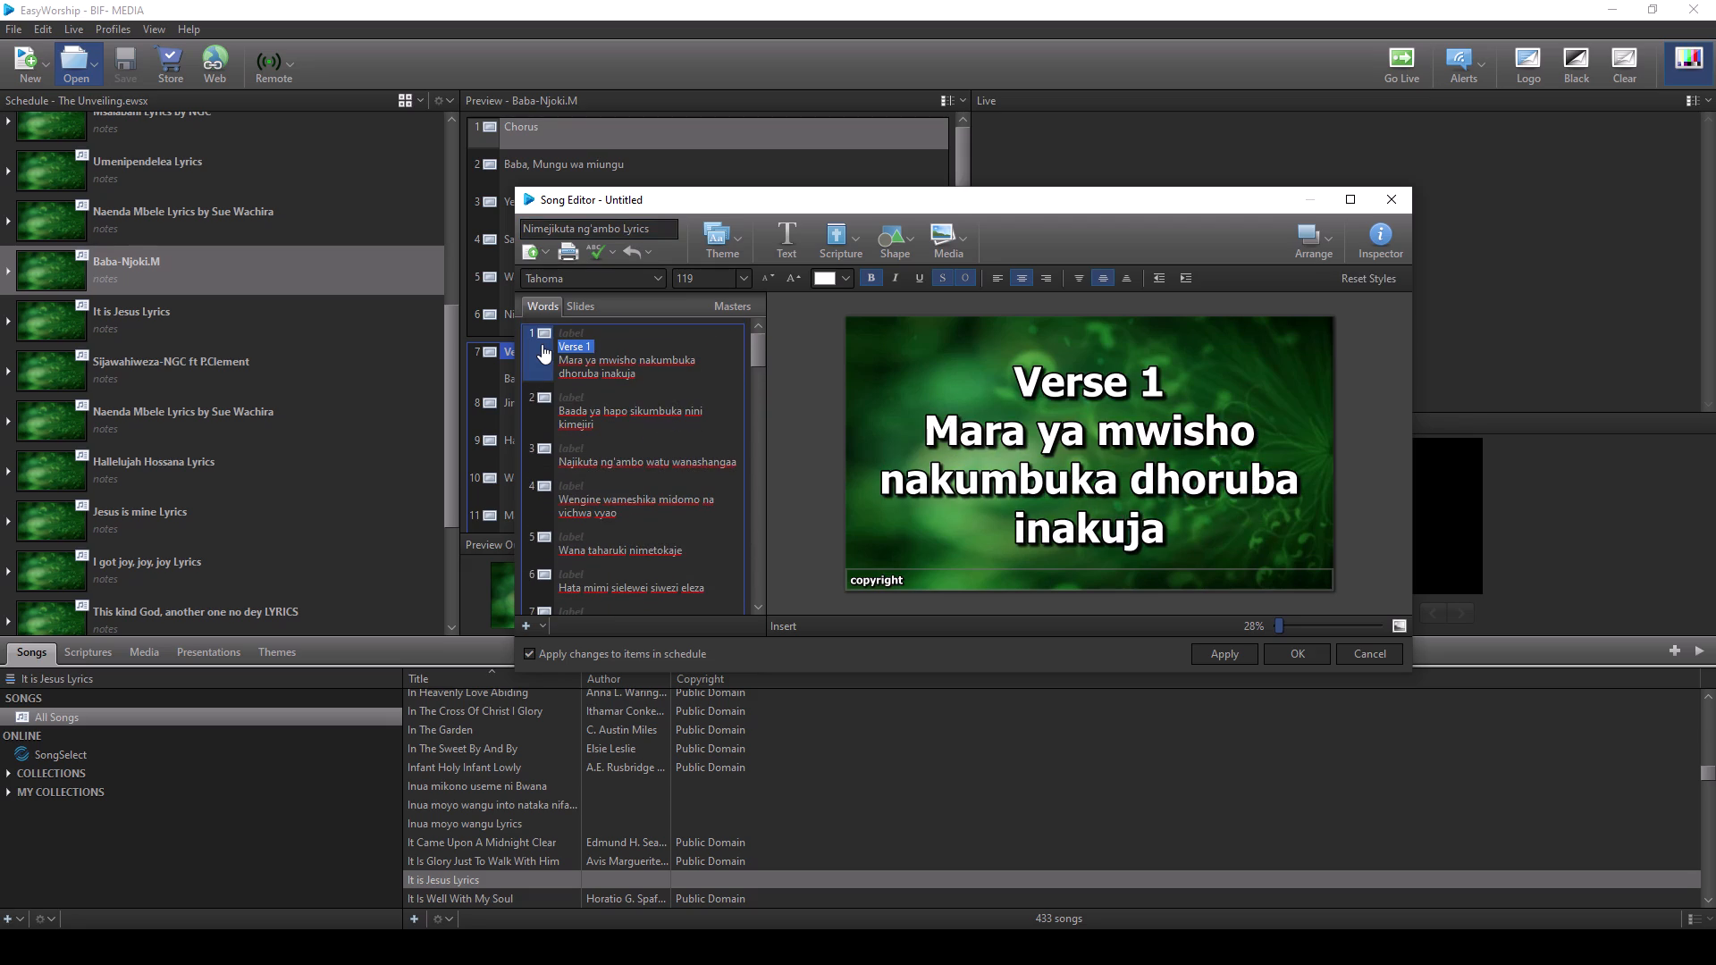
key(ctrl+c)
key(BackSpace)
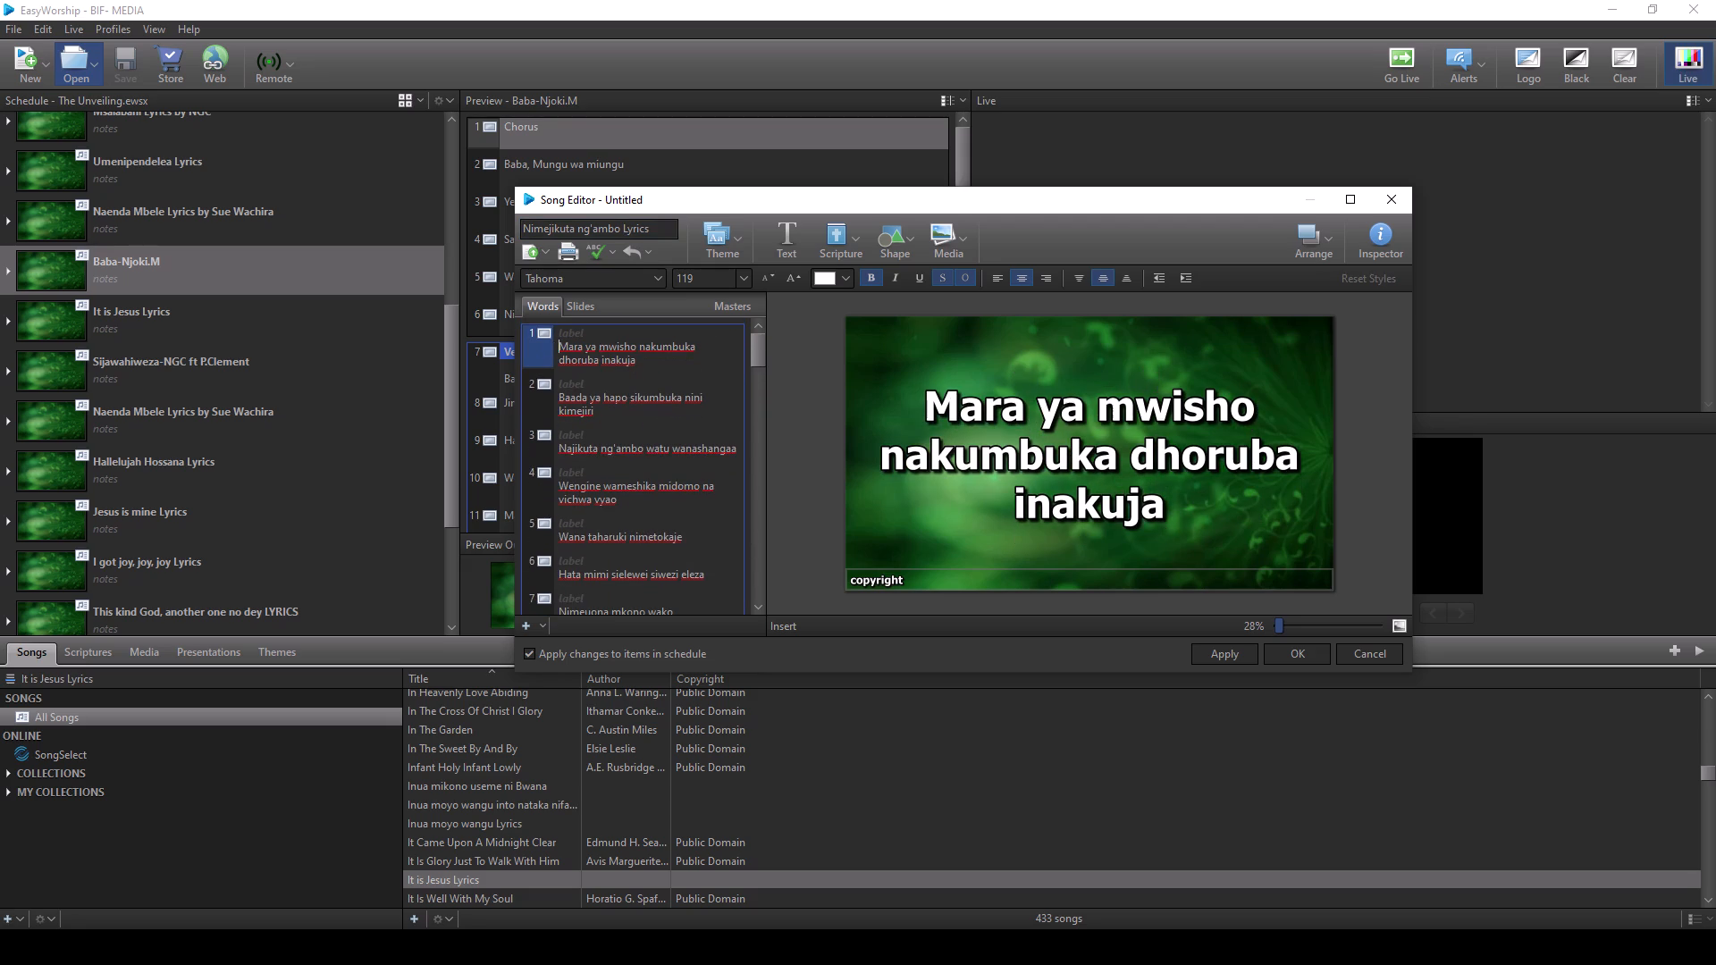
click(523, 625)
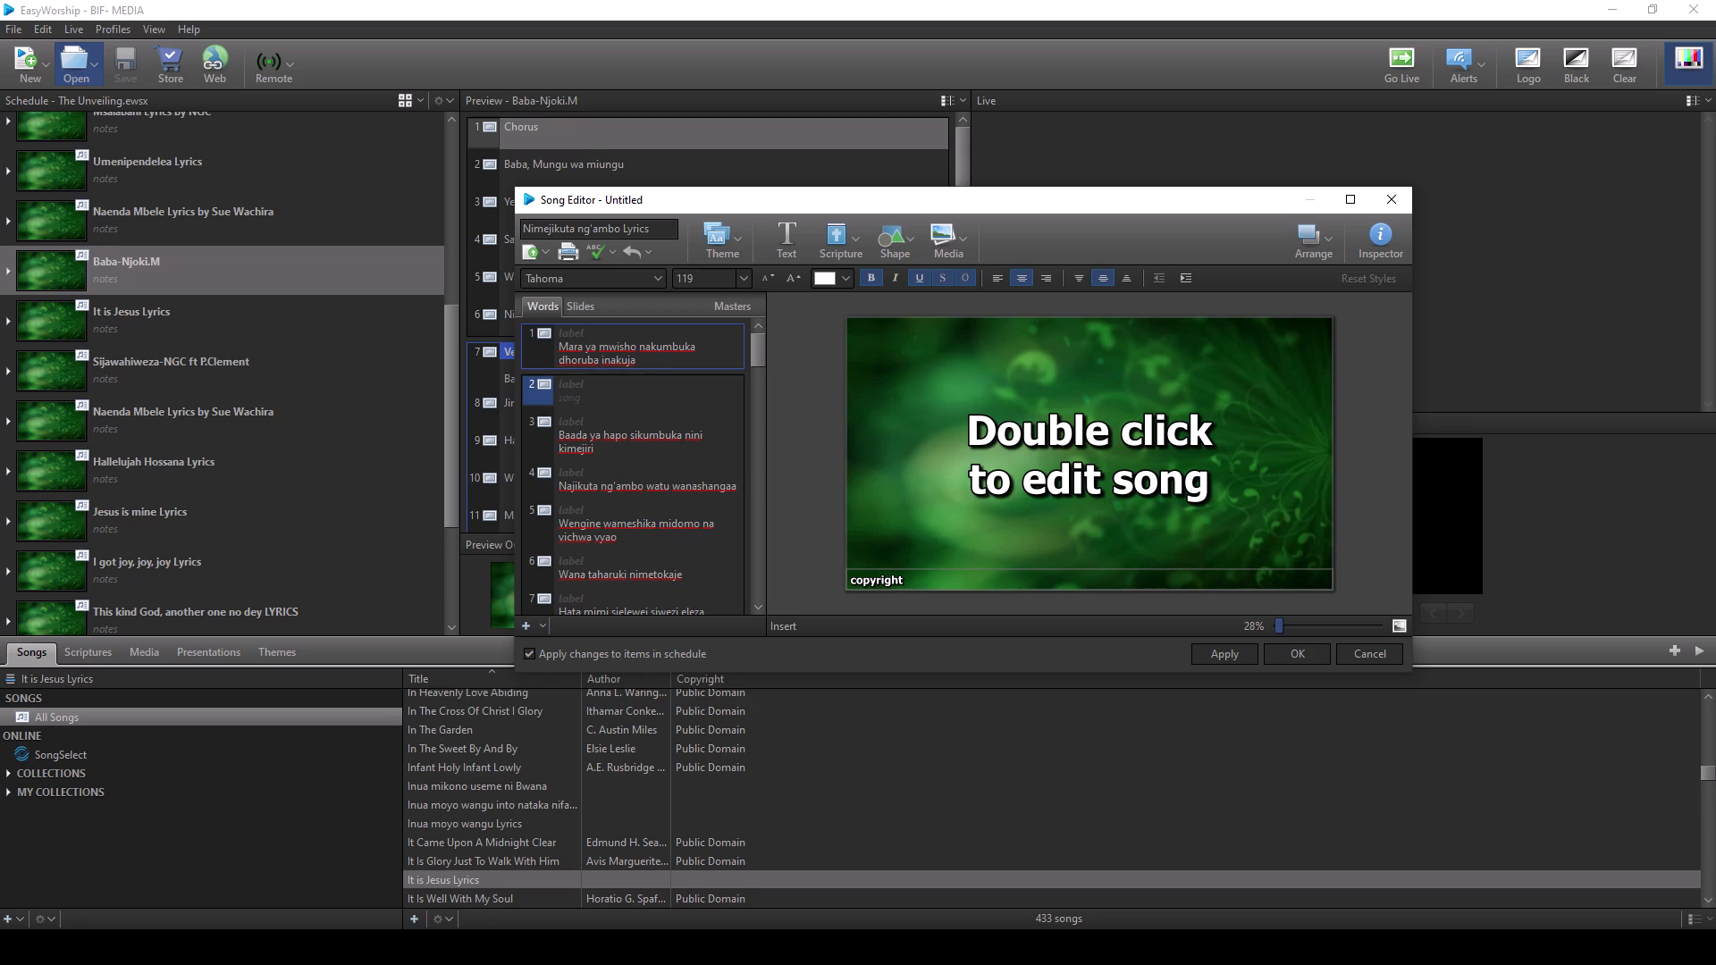
drag(664, 361, 559, 348)
key(ctrl+c)
click(585, 396)
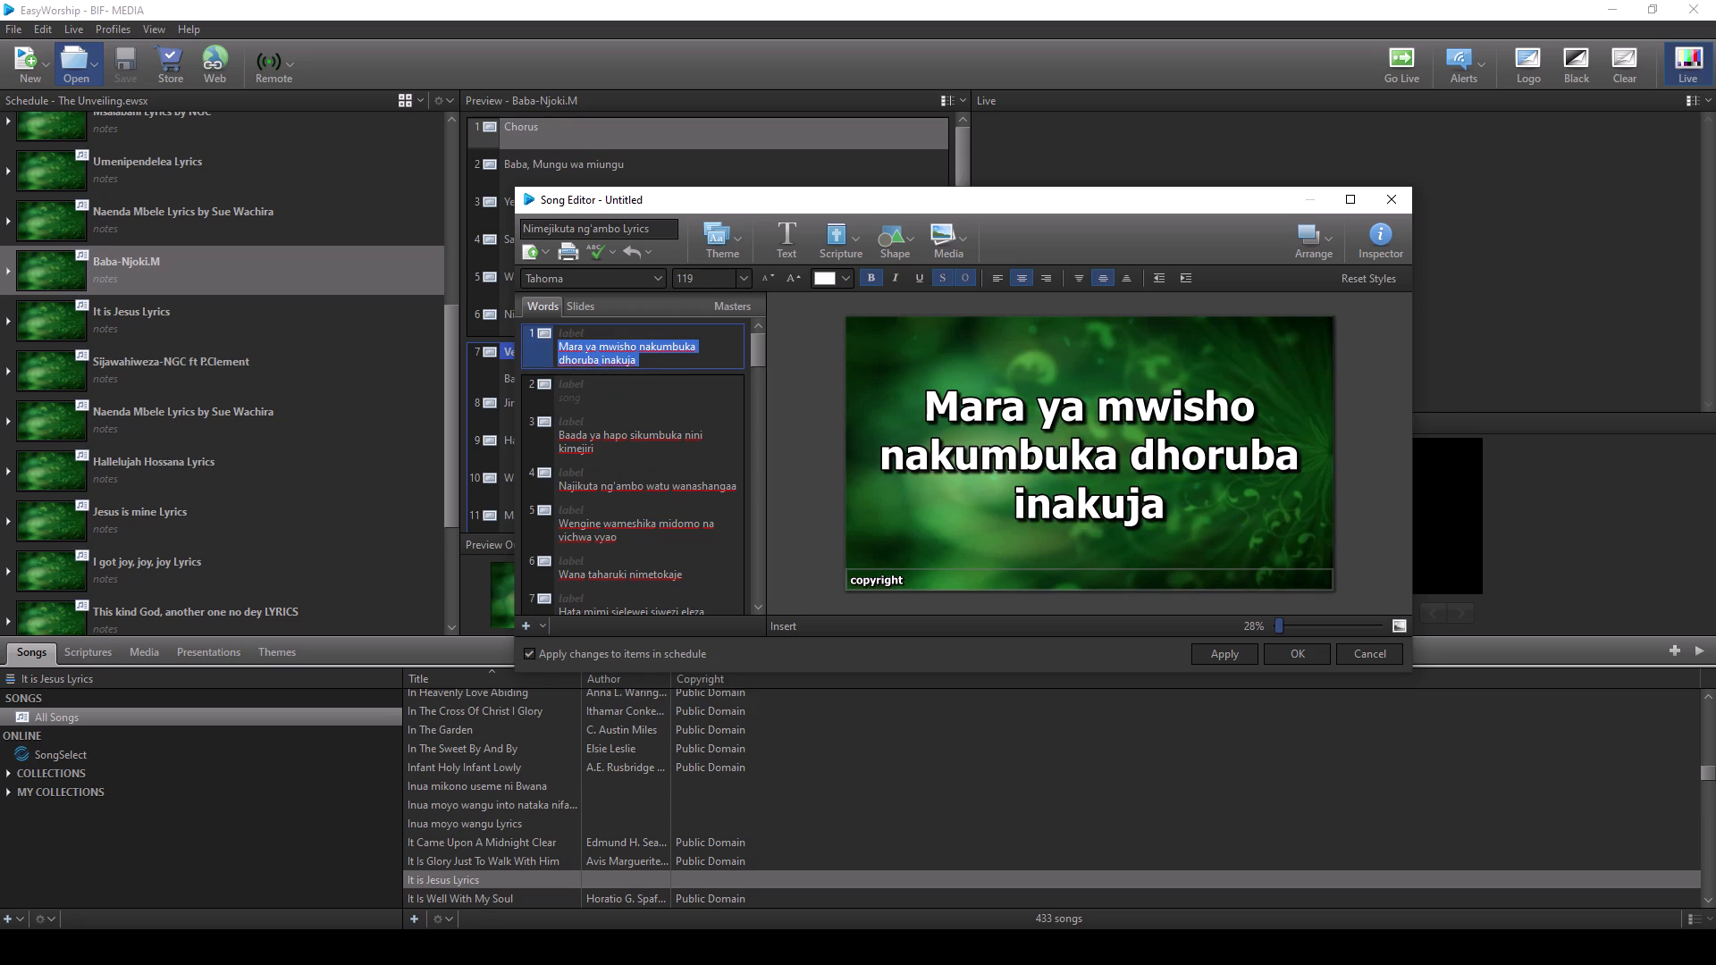
key(ctrl+v)
drag(643, 365, 637, 363)
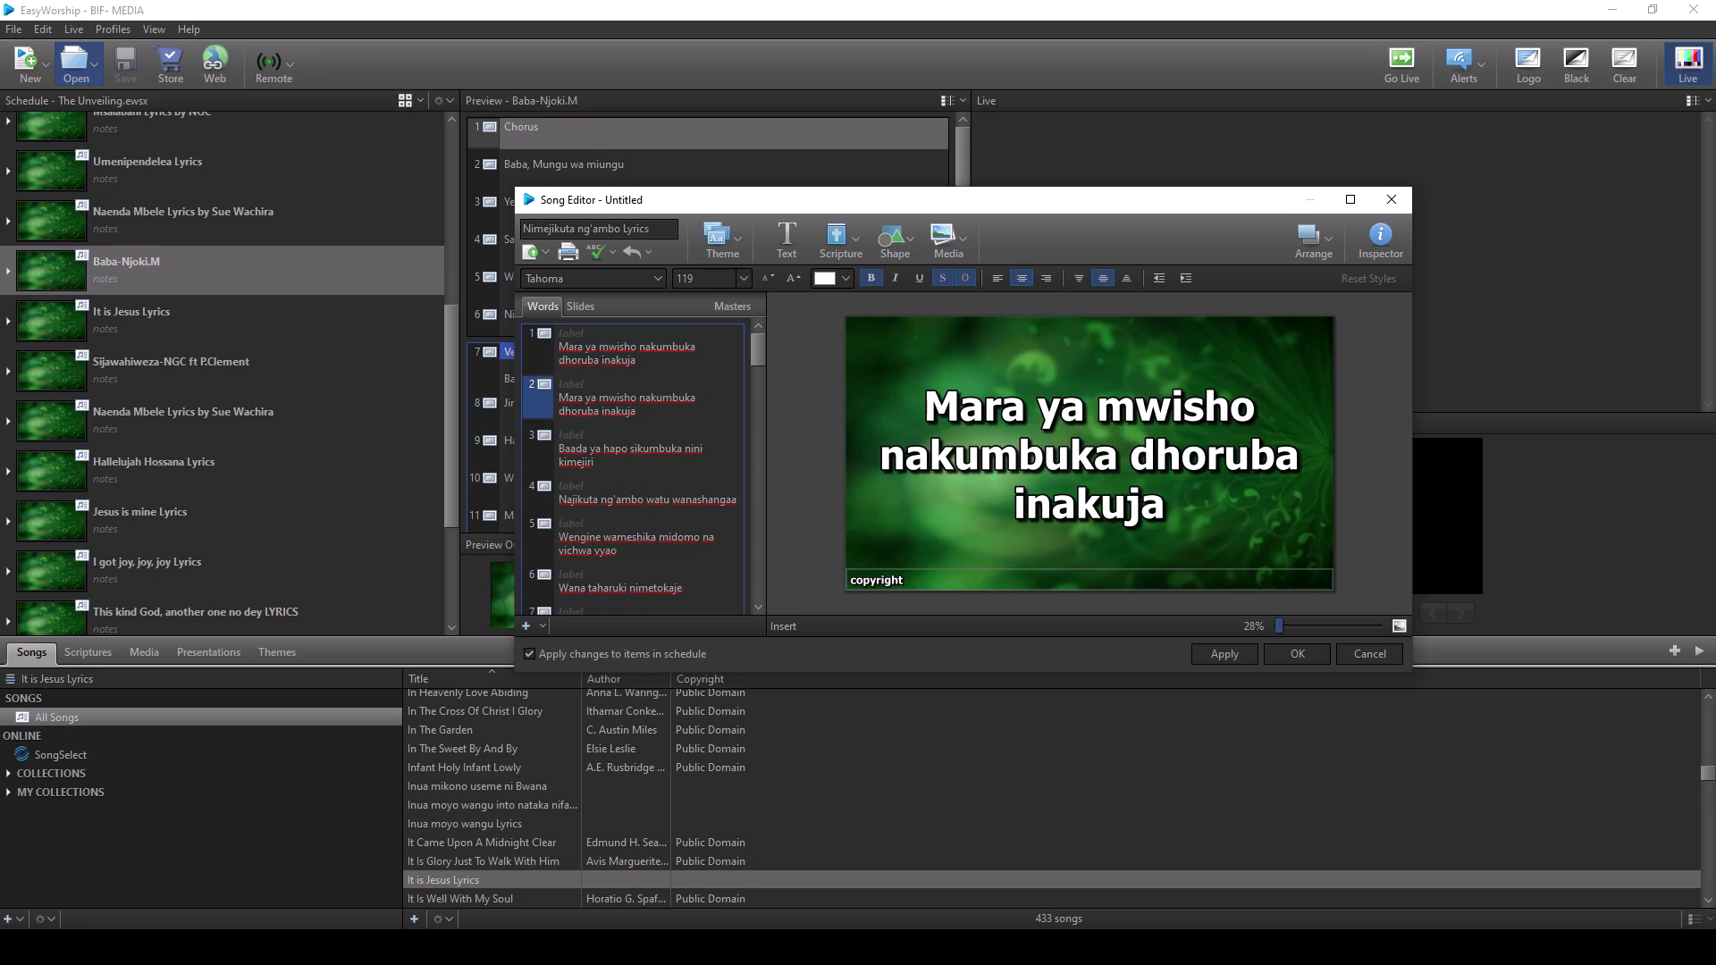
drag(637, 363, 559, 348)
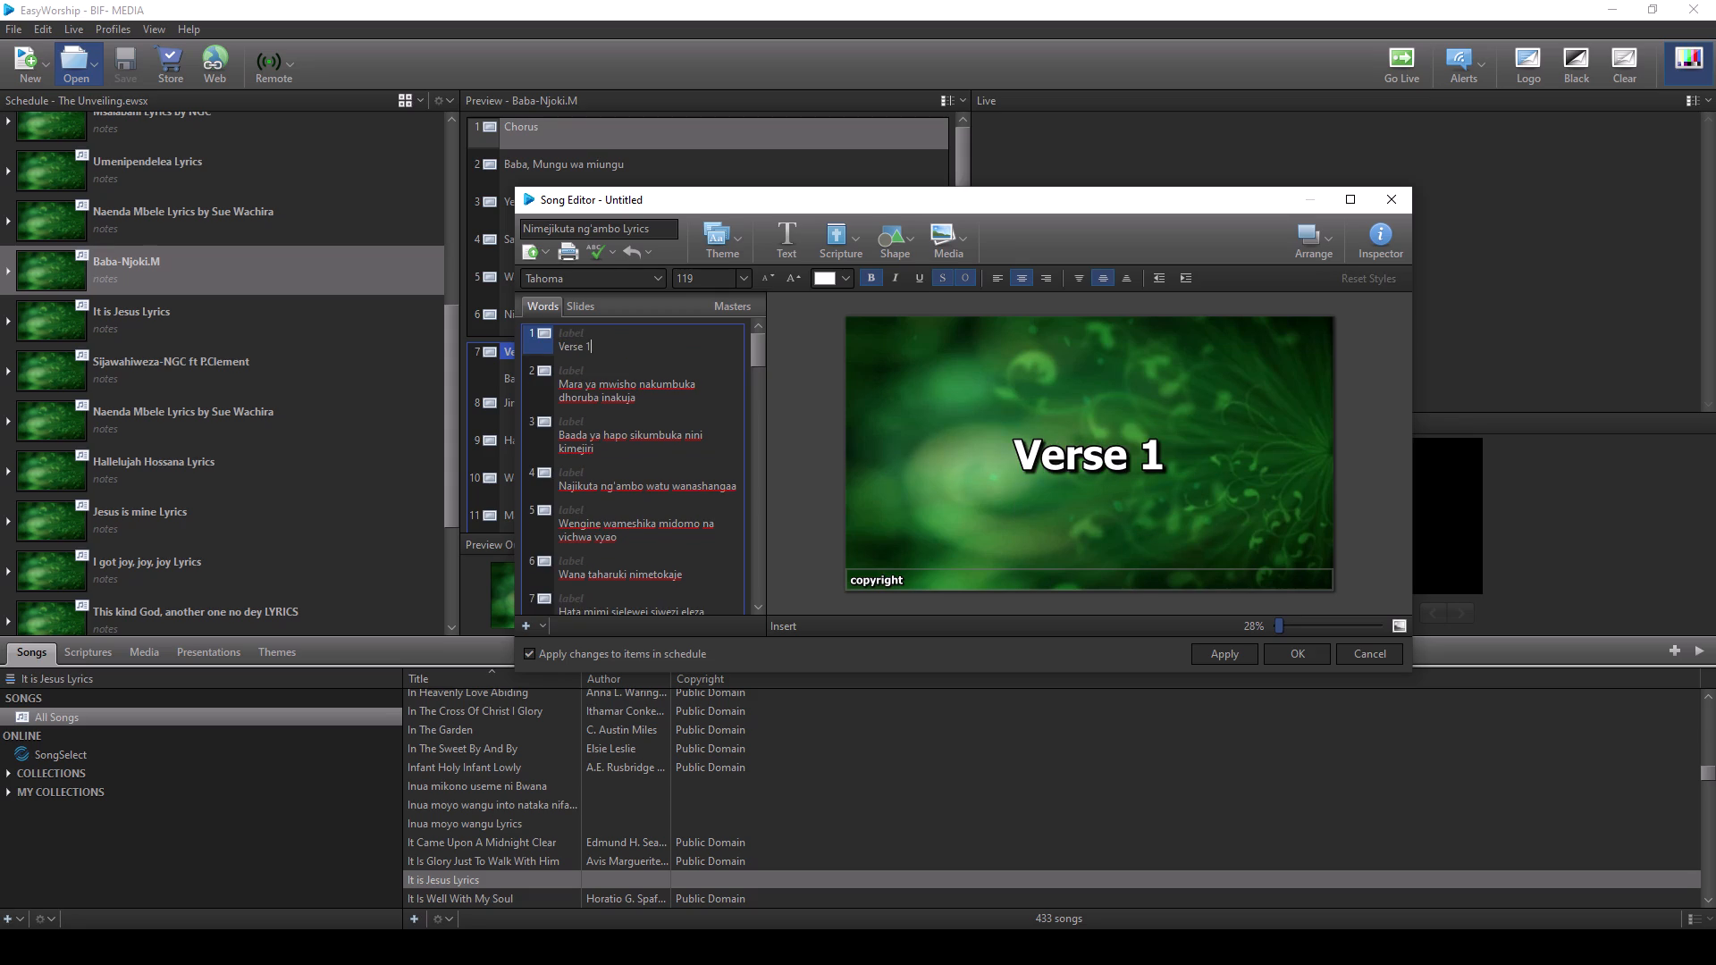
click(1278, 656)
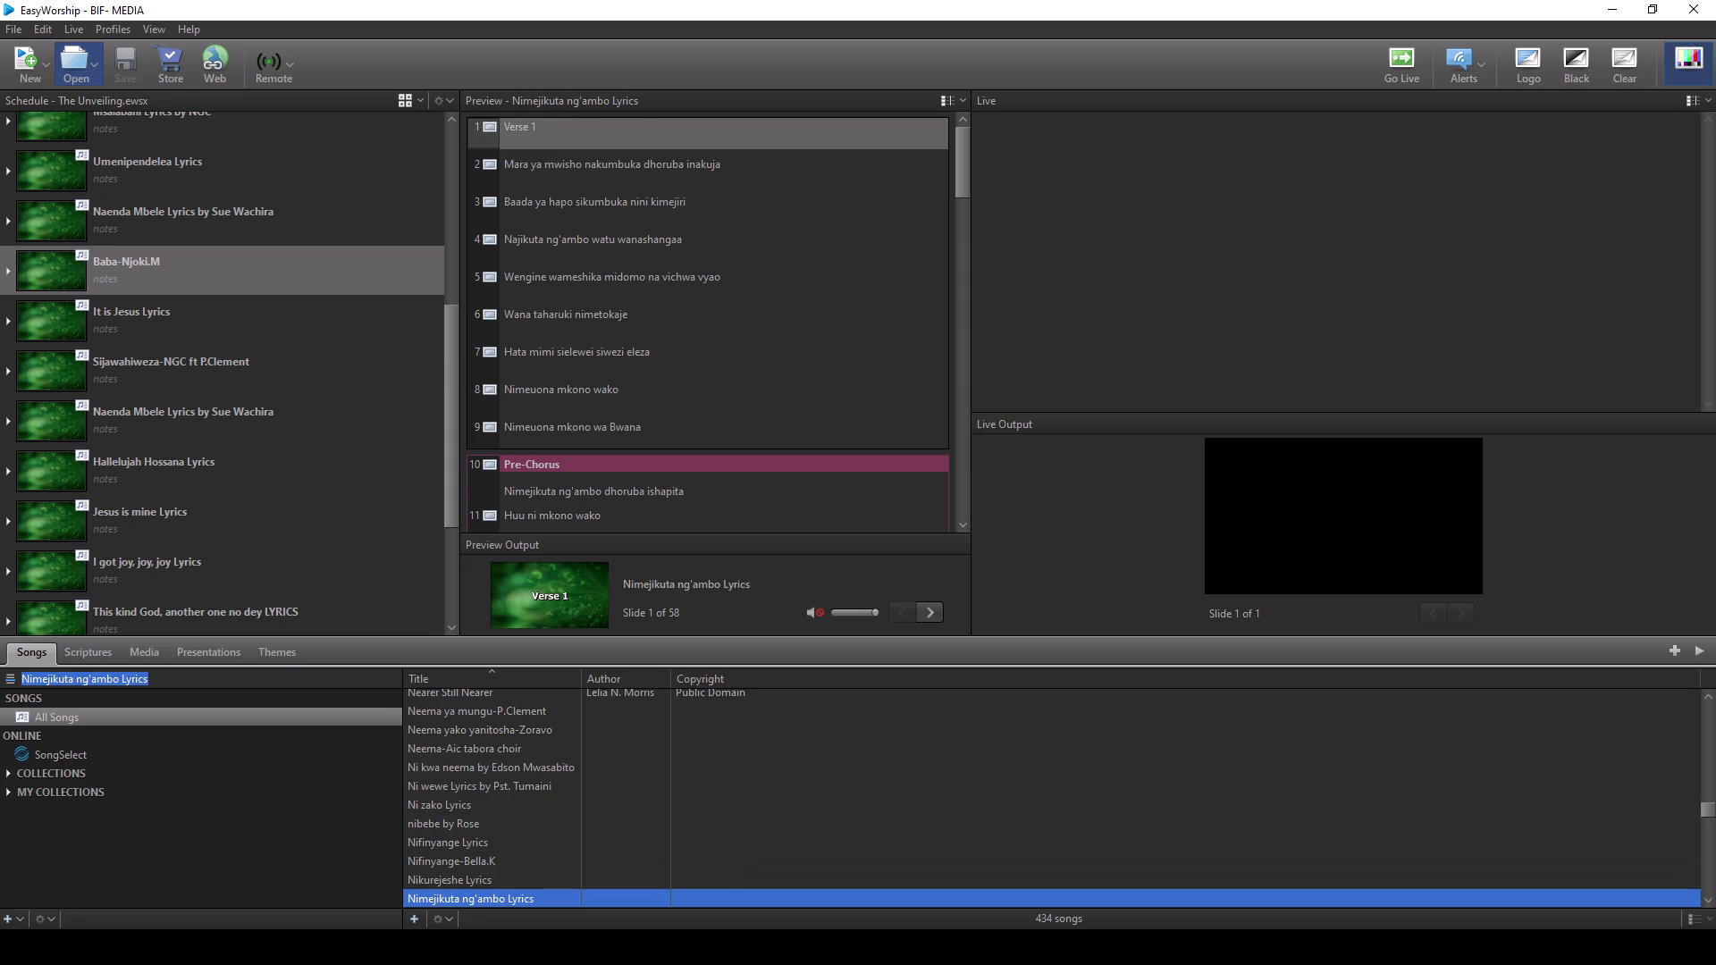
Add "Nimejikuta ng'ambo Lyrics" to the schedule directly below "Umenipendelea Lyrics" and save the schedule.
drag(457, 369, 453, 336)
drag(448, 342, 446, 323)
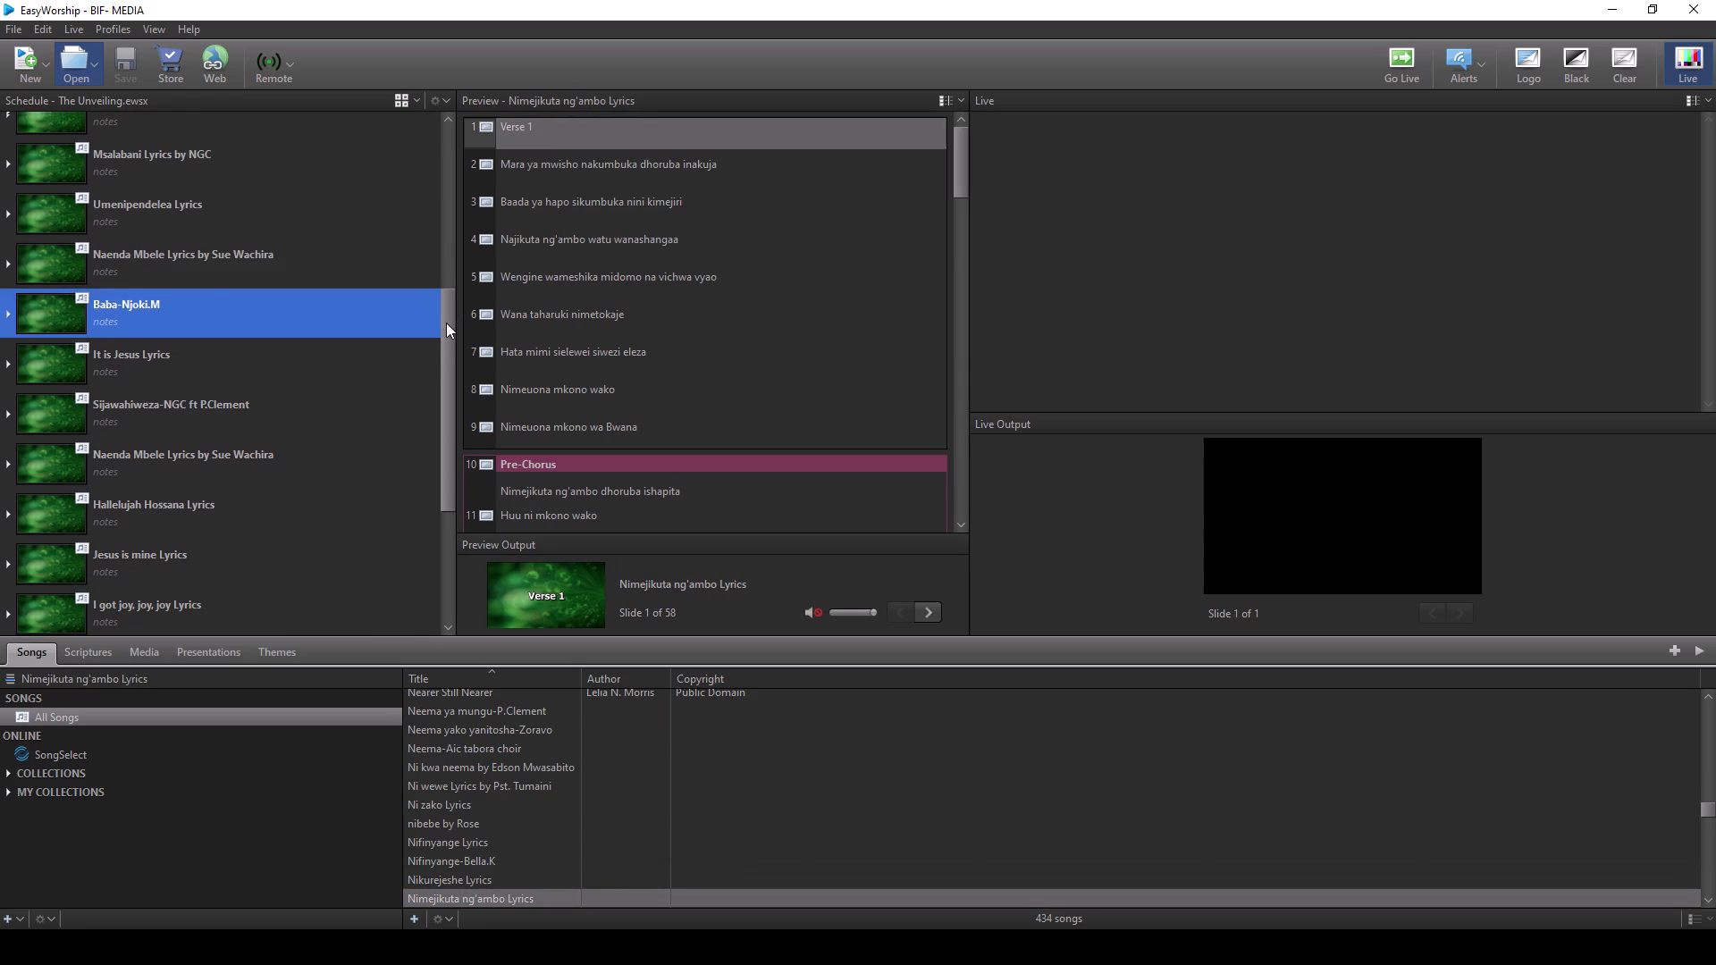
drag(446, 323, 450, 279)
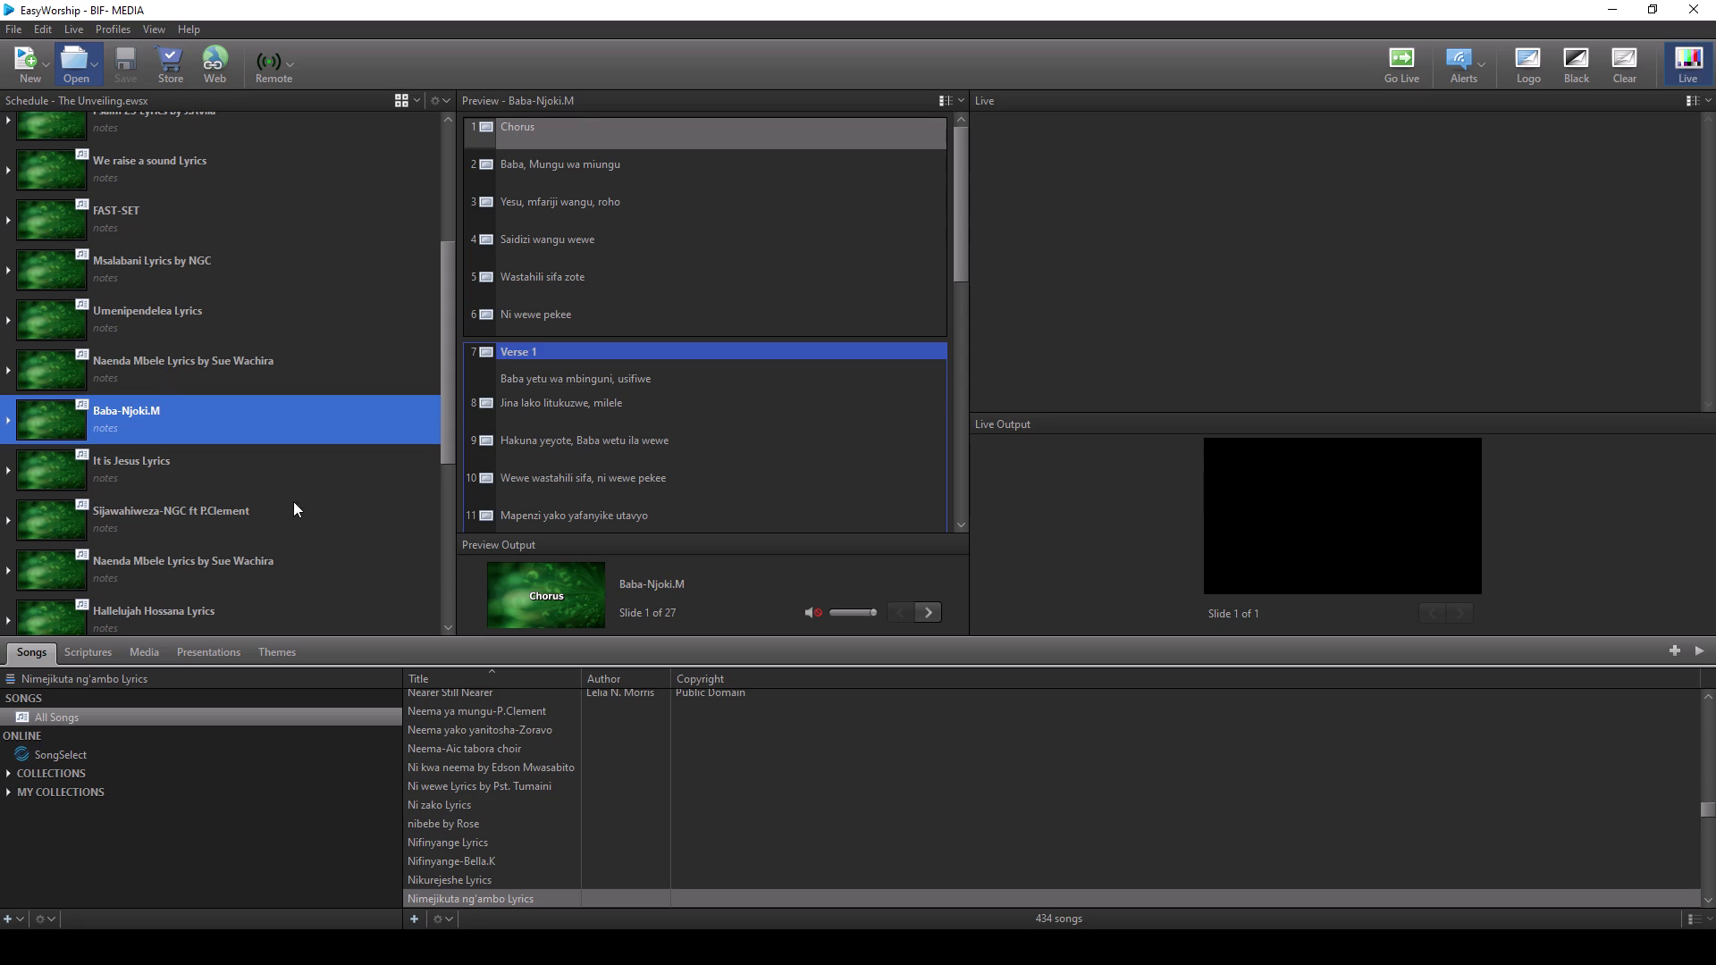
click(492, 898)
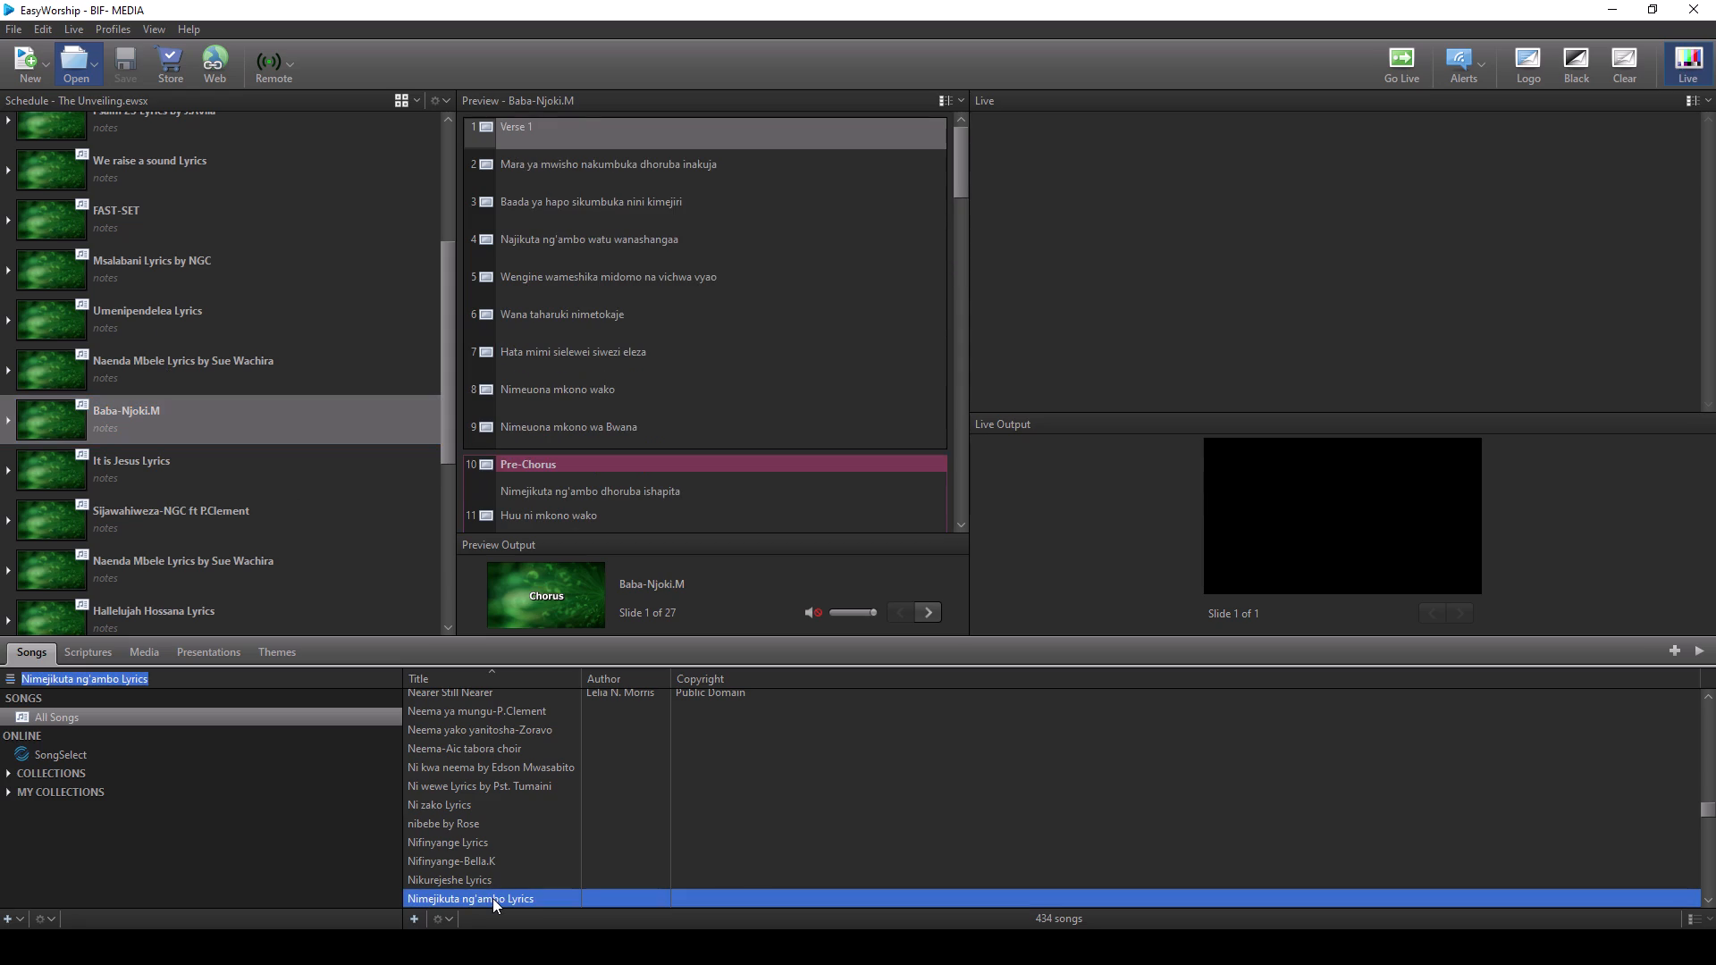
drag(492, 898, 171, 362)
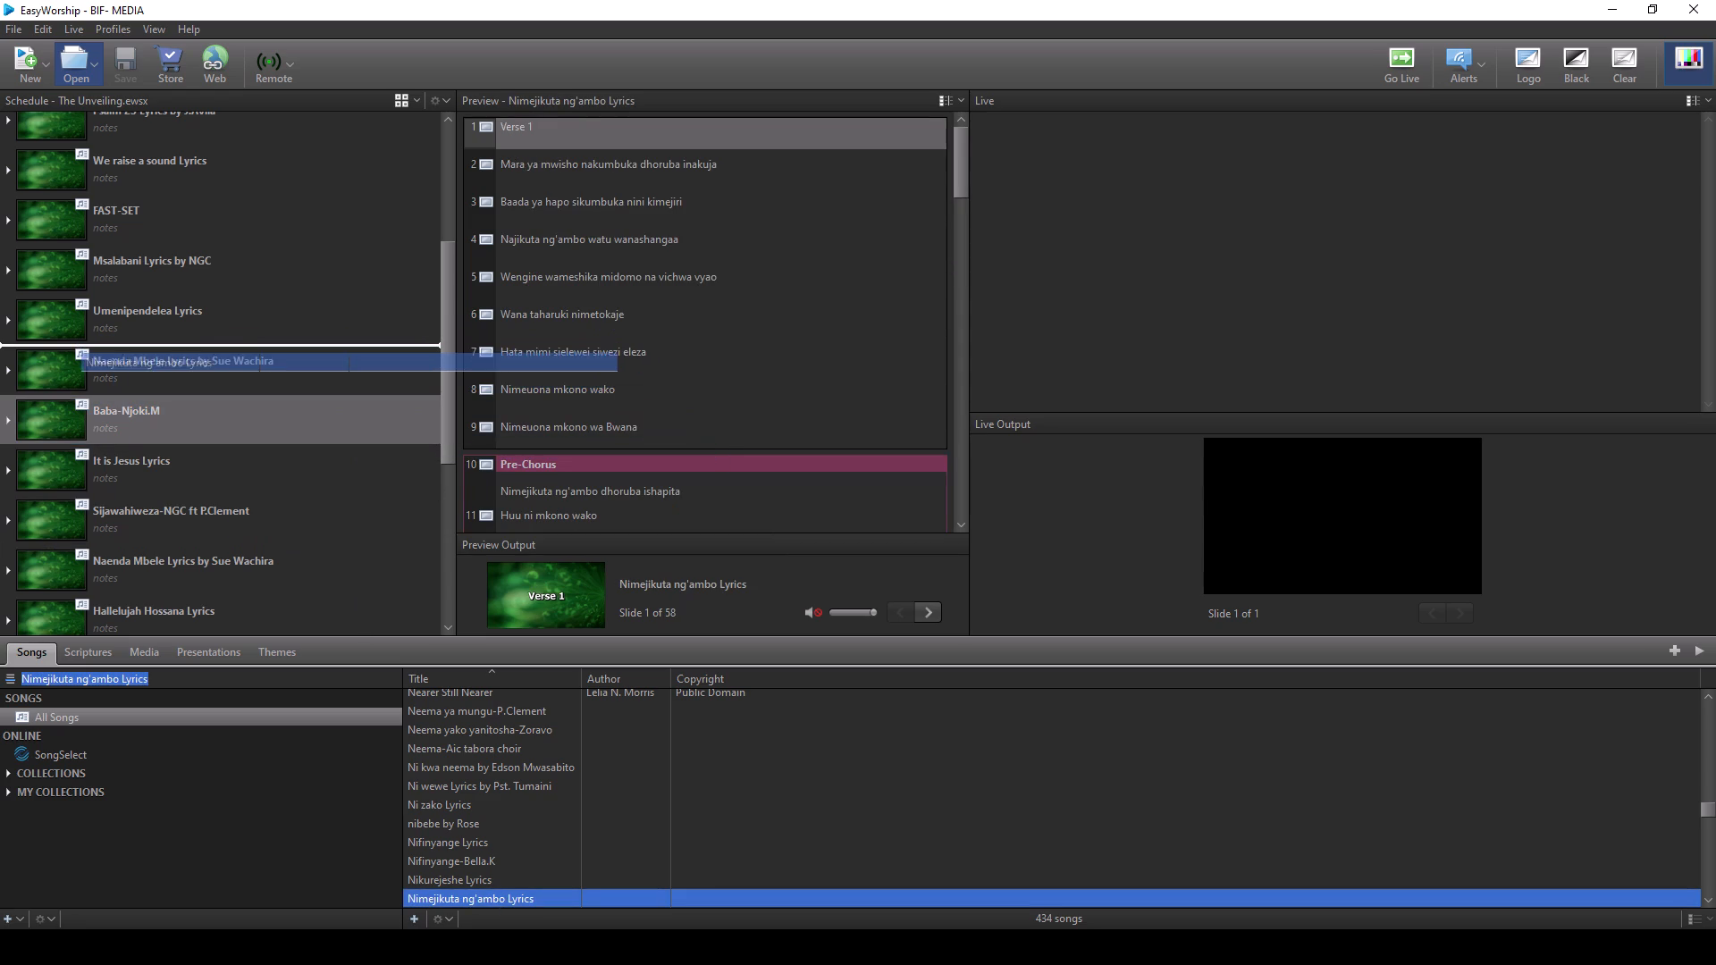
drag(171, 362, 172, 366)
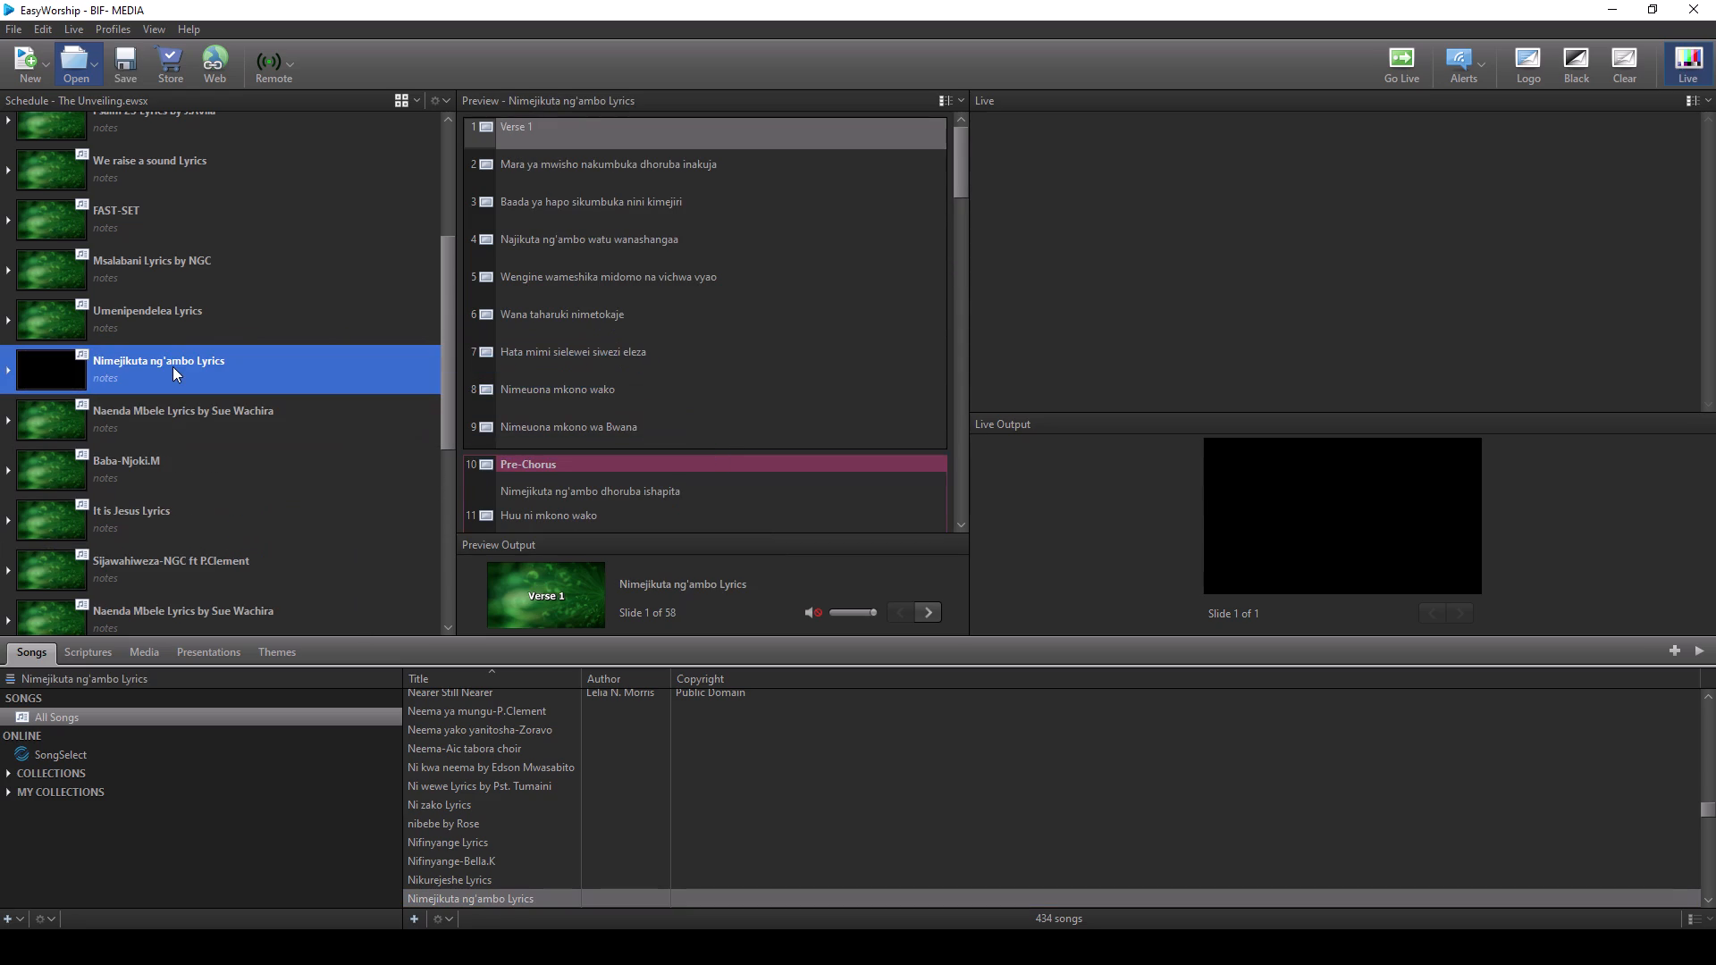
click(133, 73)
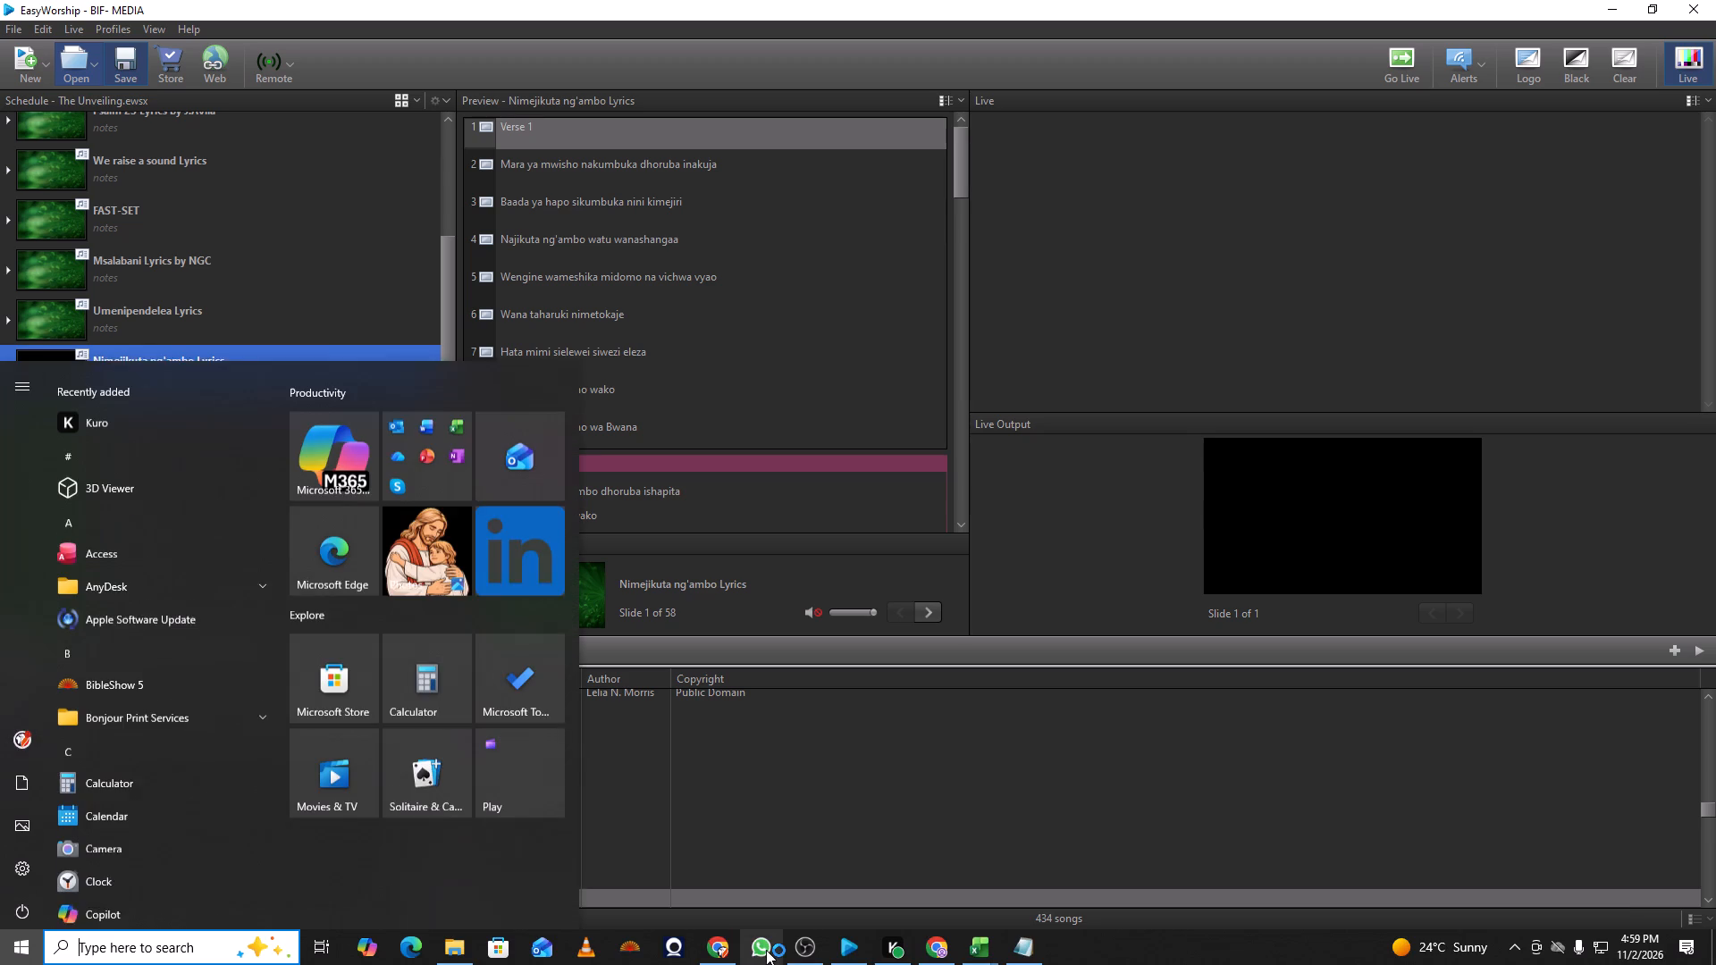
Search in Chrome for "ni mkono wako lyrics by dr ipyana" and open the Sifa Lyrics result for "Kama Si Mkono Wako".
click(724, 955)
click(551, 67)
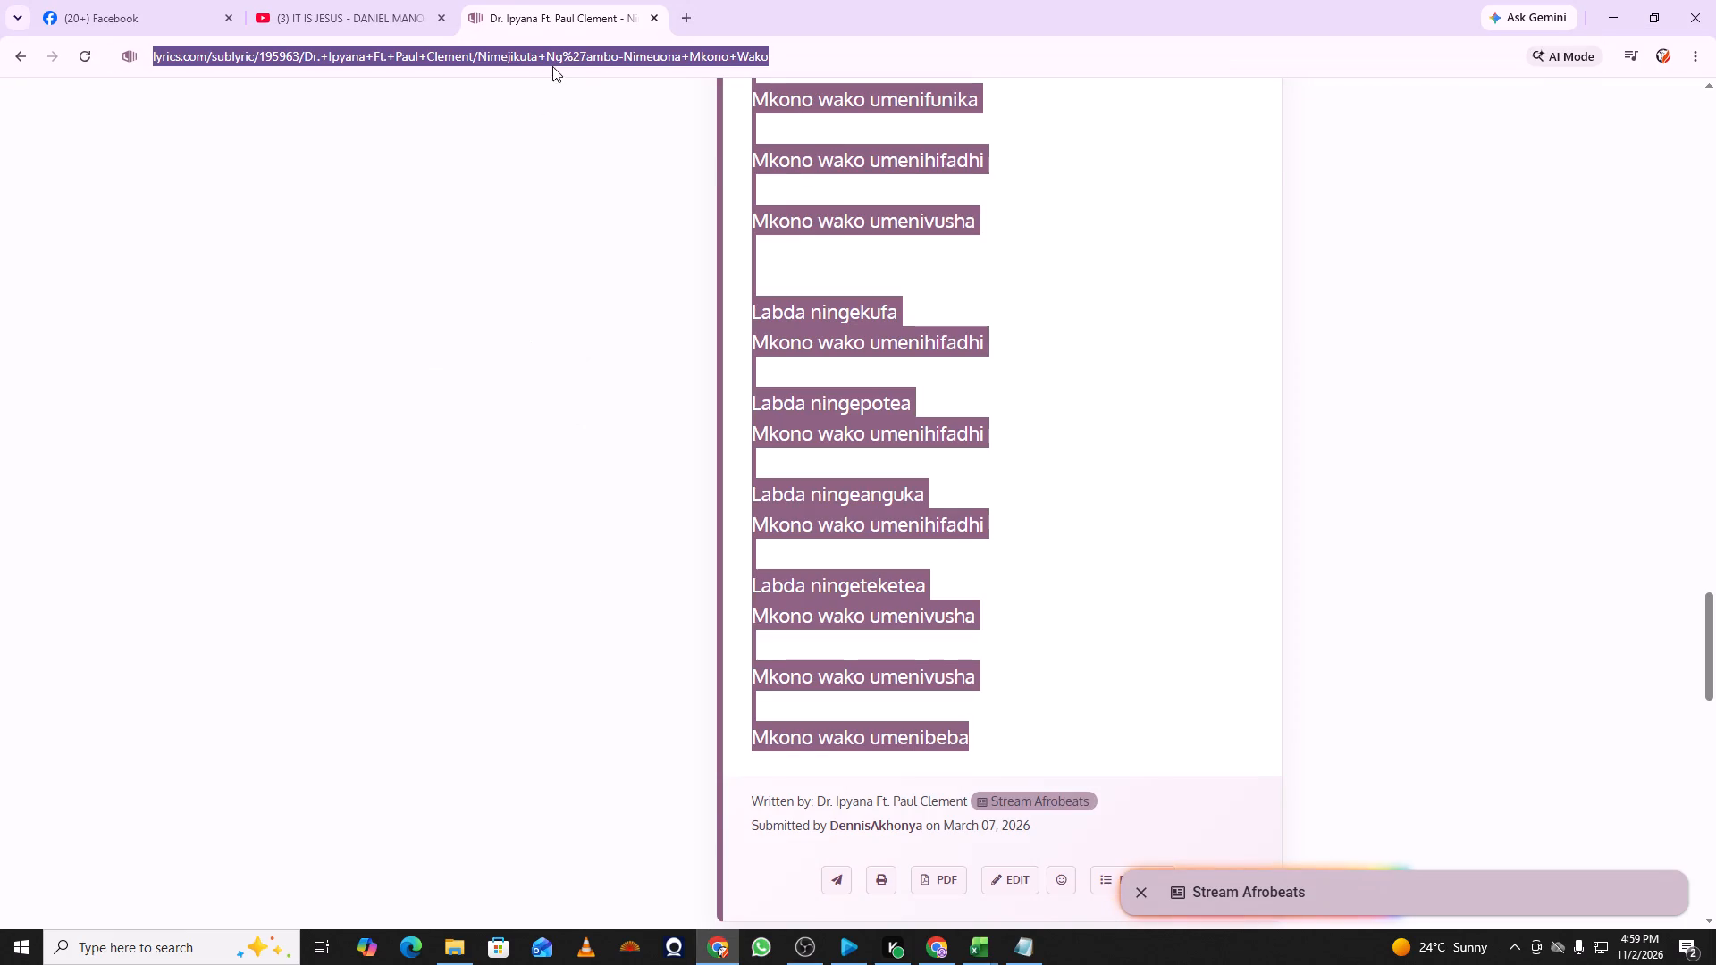
text(ni mo=)
key(BackSpace)
key(BackSpace)
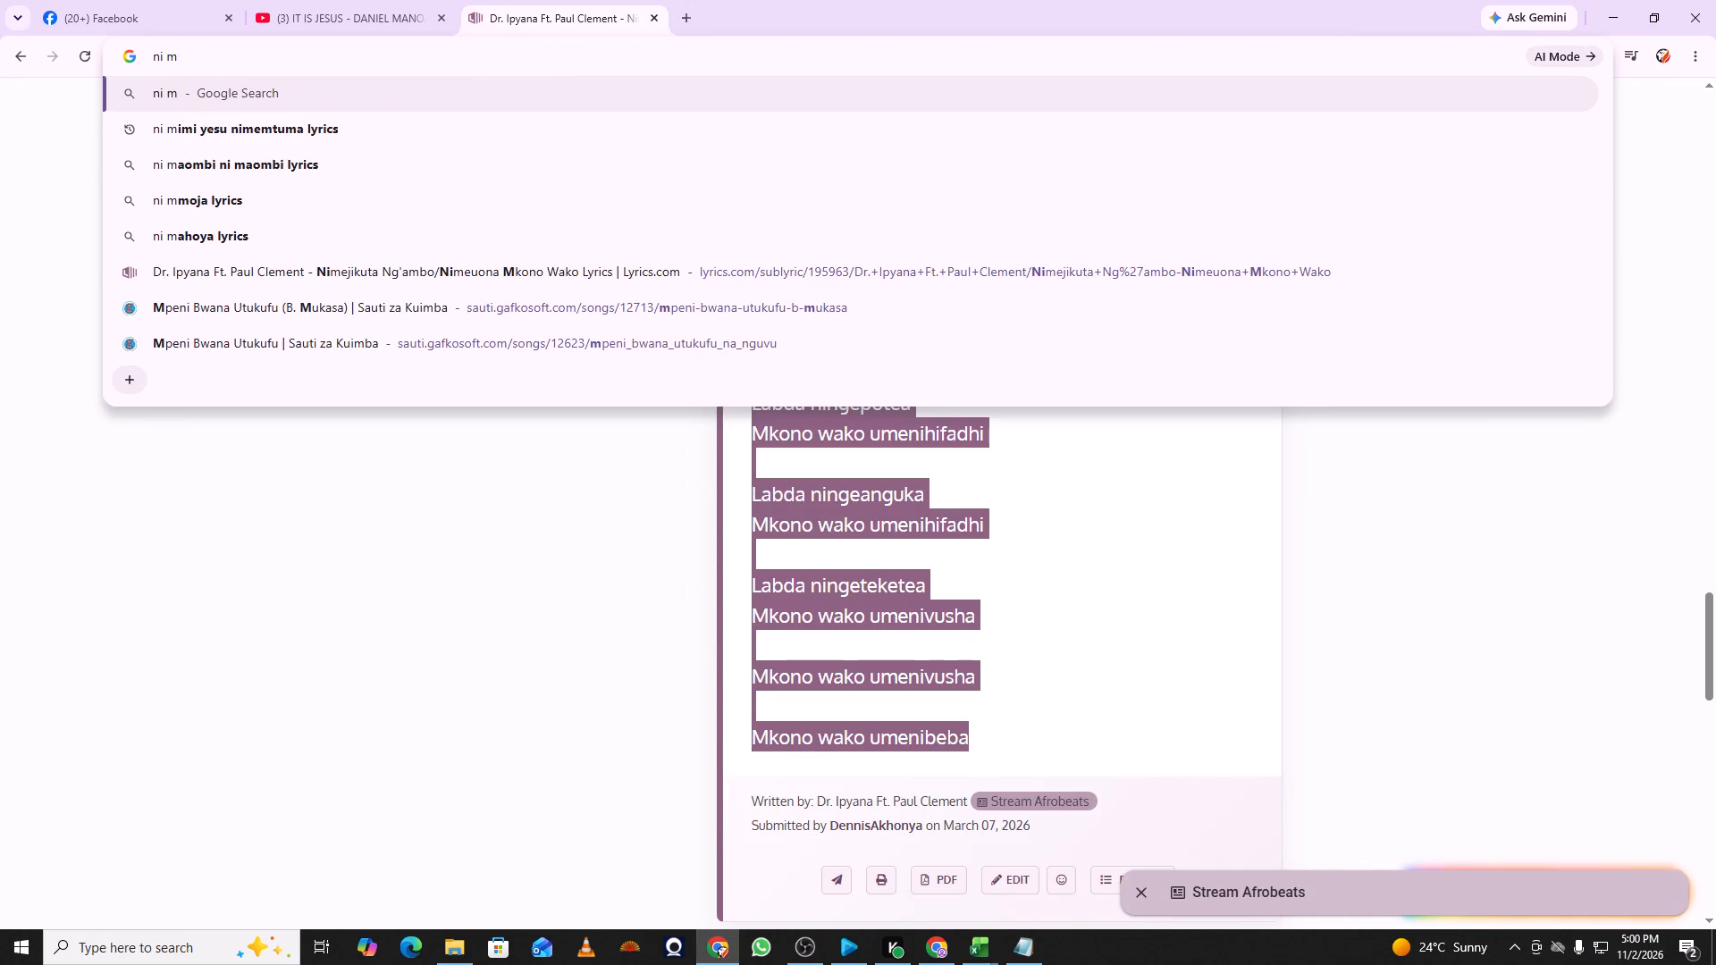
text(kono wako lyrics by dr ipyana)
key(Return)
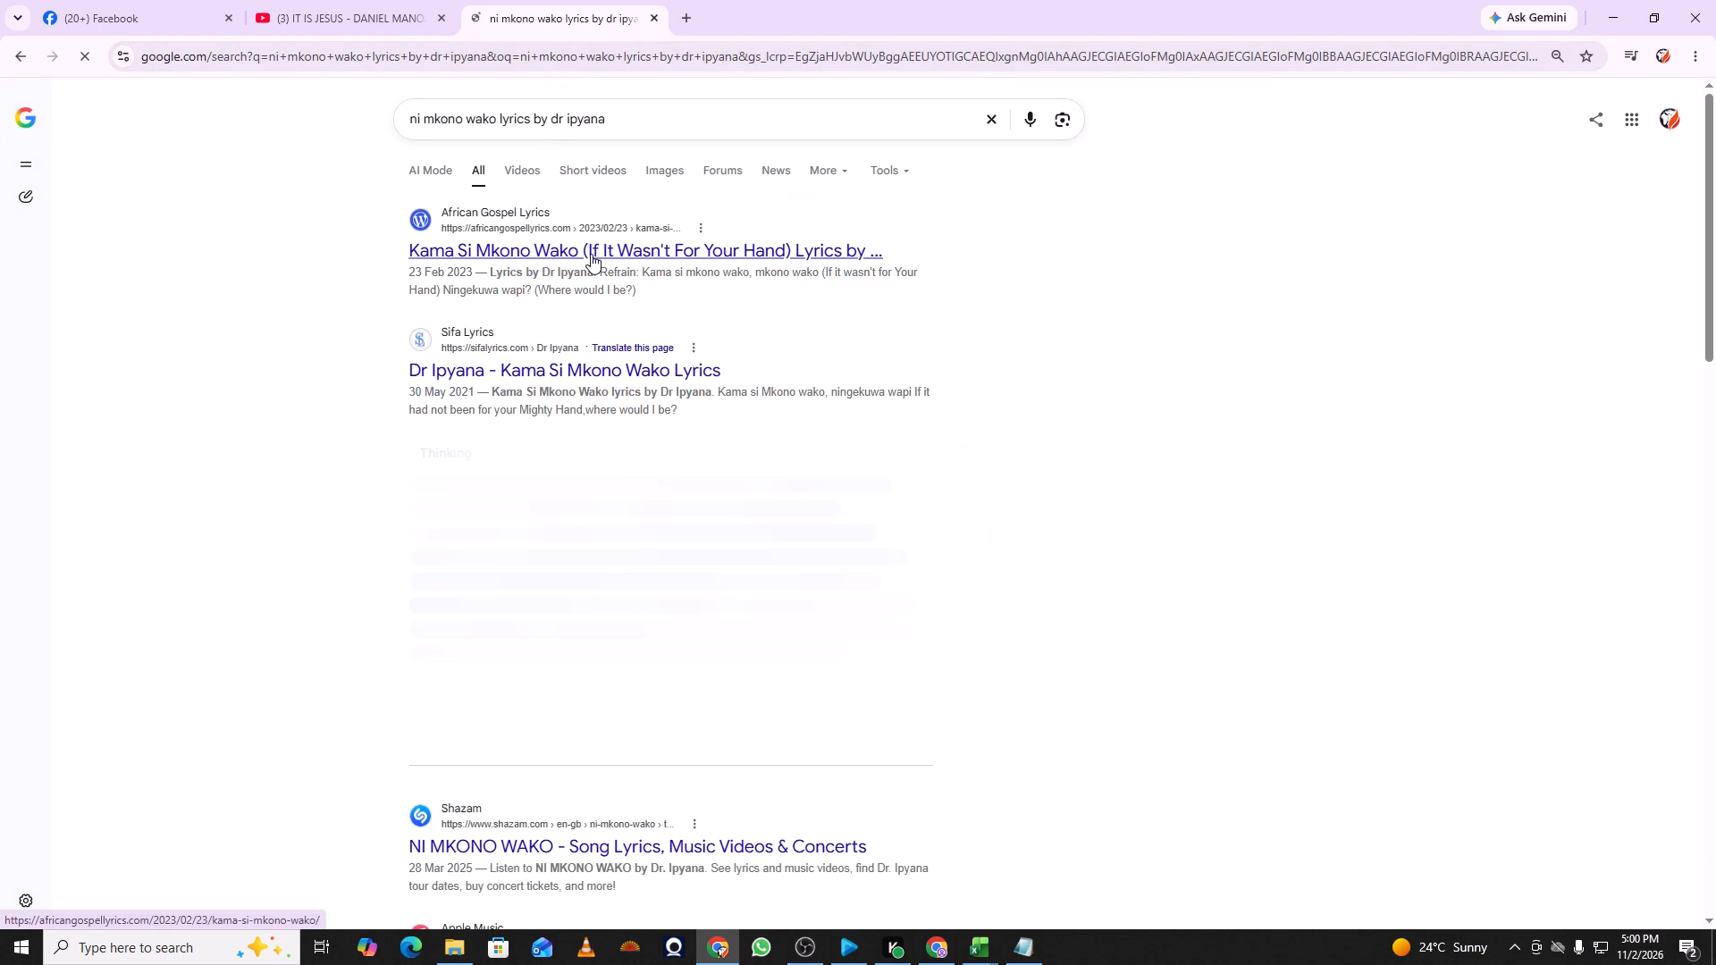
click(581, 372)
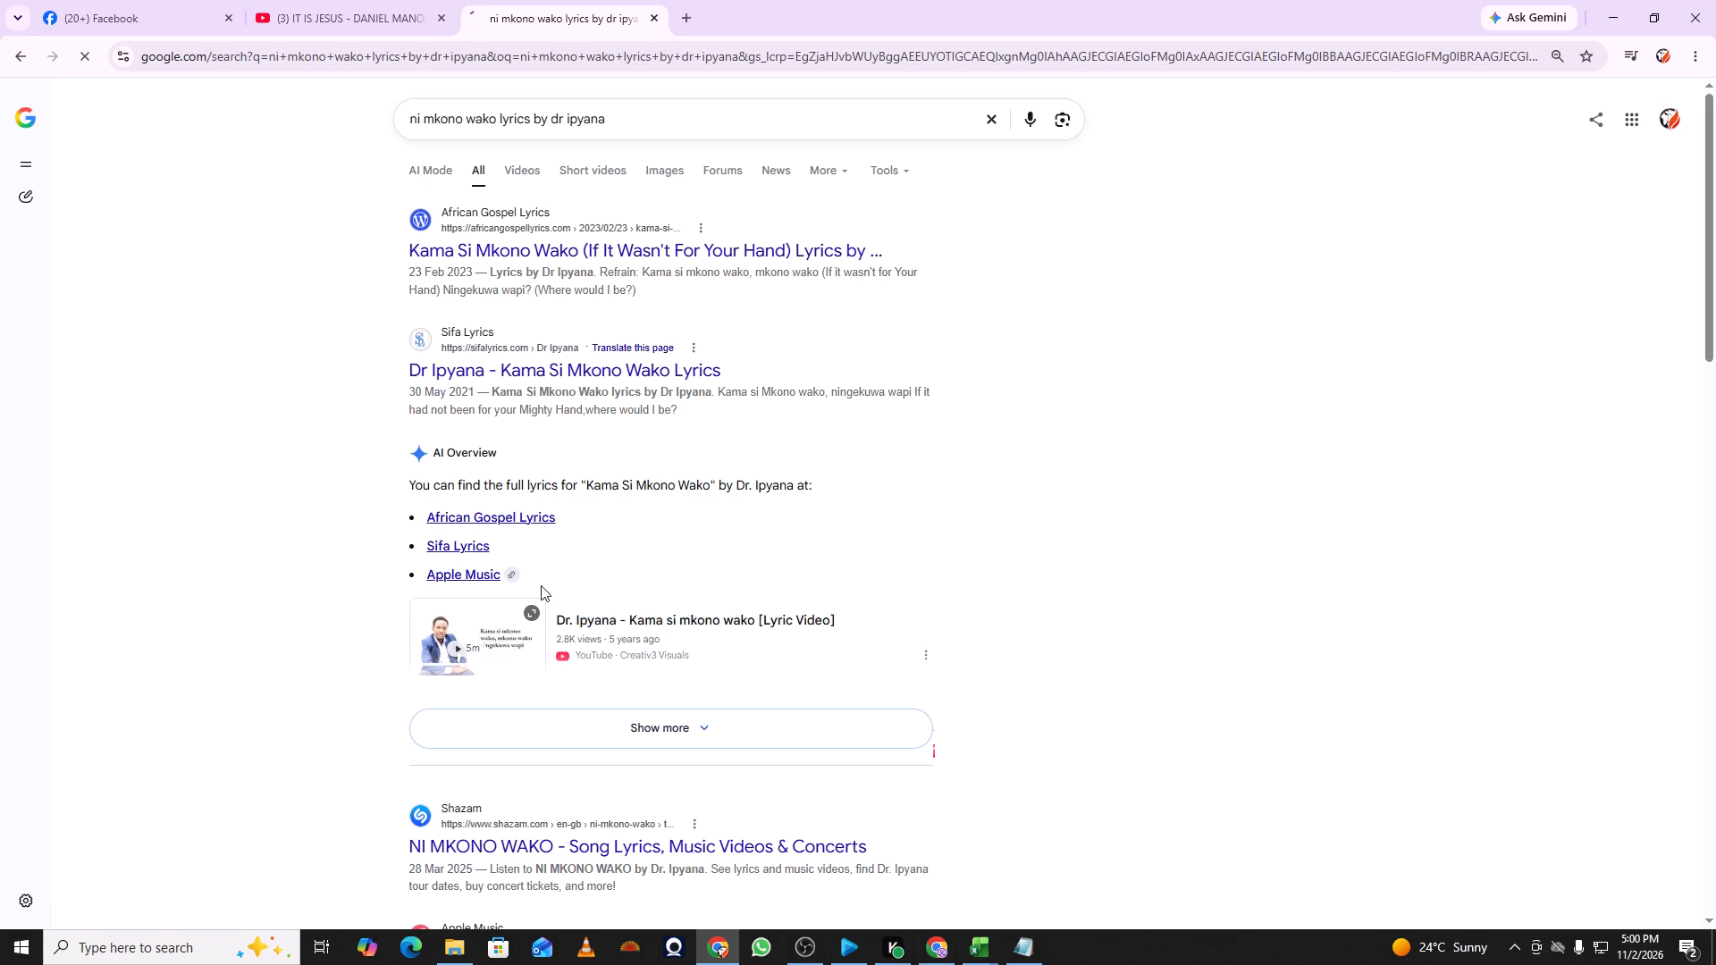
Switch back to EasyWorship.
click(841, 945)
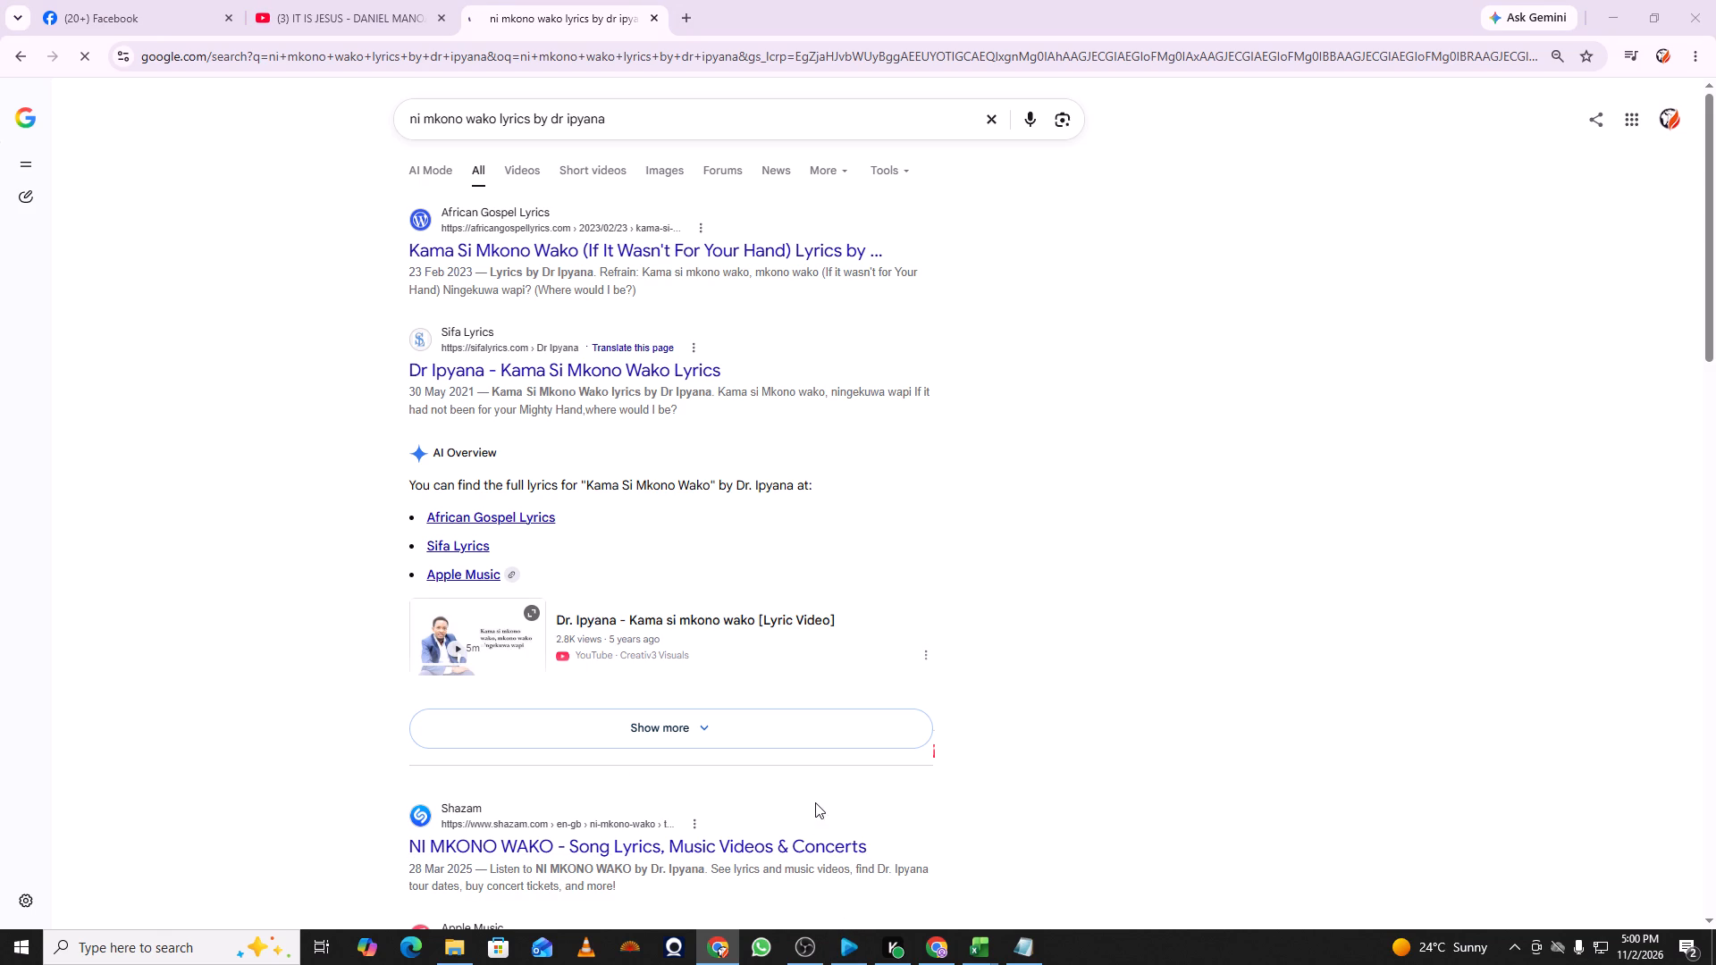
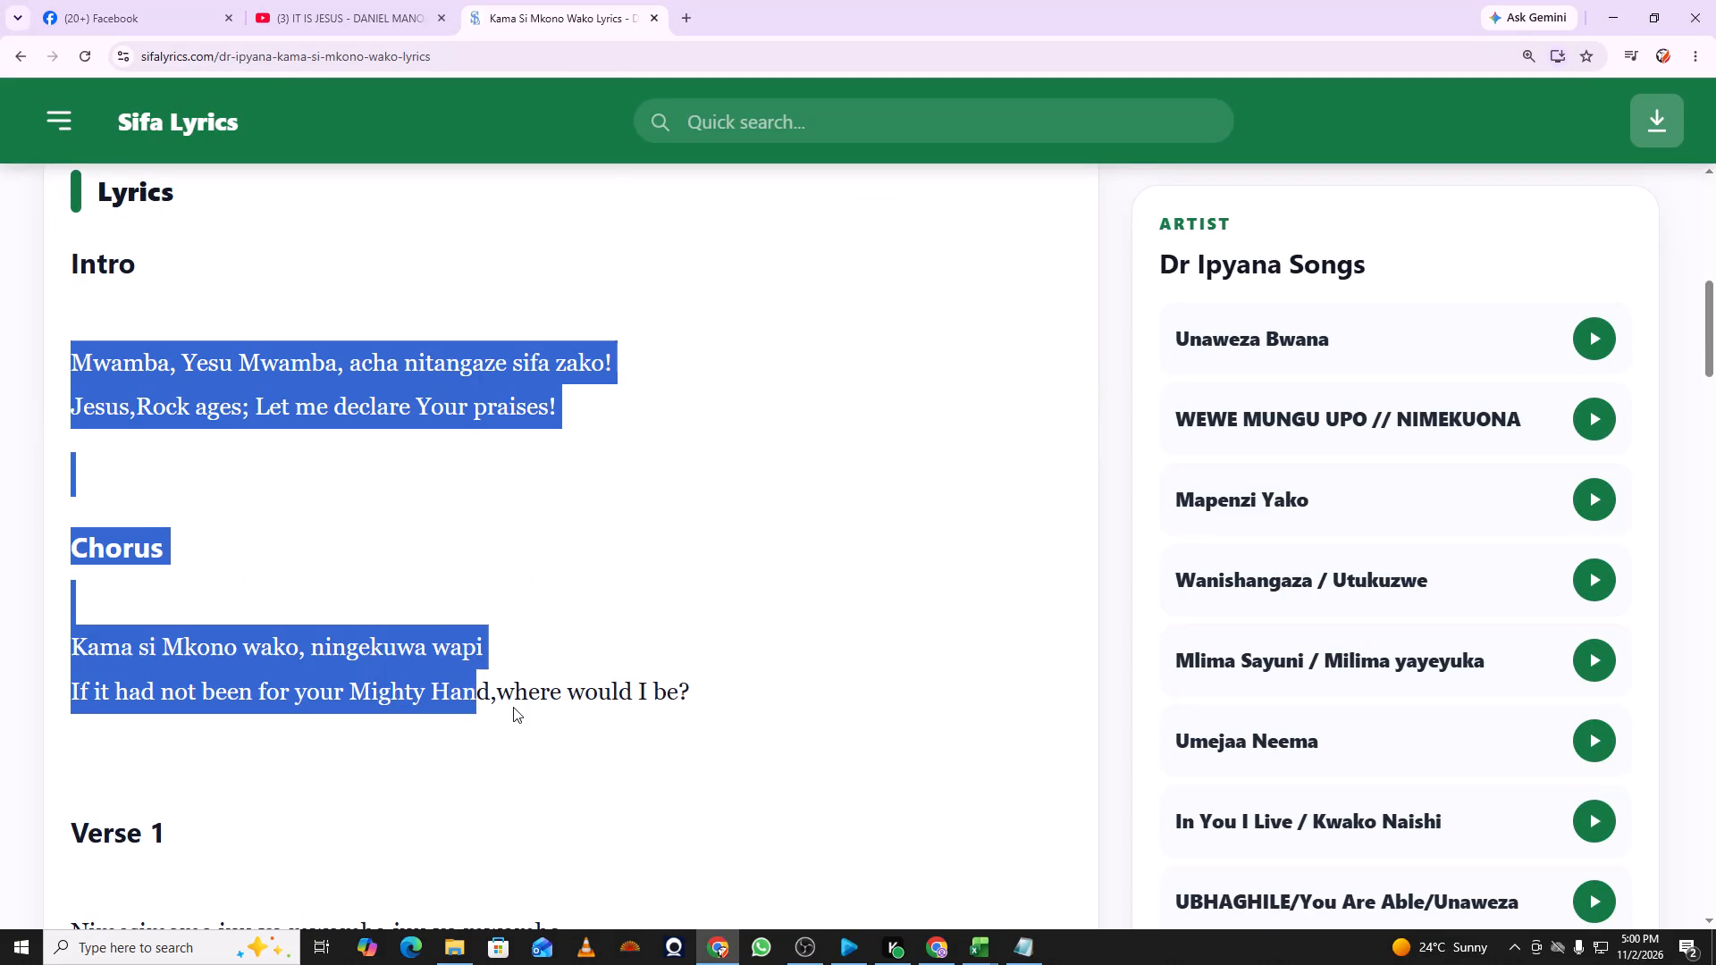
Copy the "Kama Si Mkono Wako" lyrics from "Mwamba, Yesu Mwamba" through the last bridge line, "If it had not been for Your mercies,where would I be?".
drag(513, 707, 652, 906)
key(Down)
key(Down)
key(Down)
key(Down)
key(Down)
key(Down)
key(Down)
key(Down)
key(Down)
key(Down)
key(Down)
key(Down)
key(Down)
key(Down)
key(Down)
key(Down)
key(Down)
key(Down)
key(Down)
key(Down)
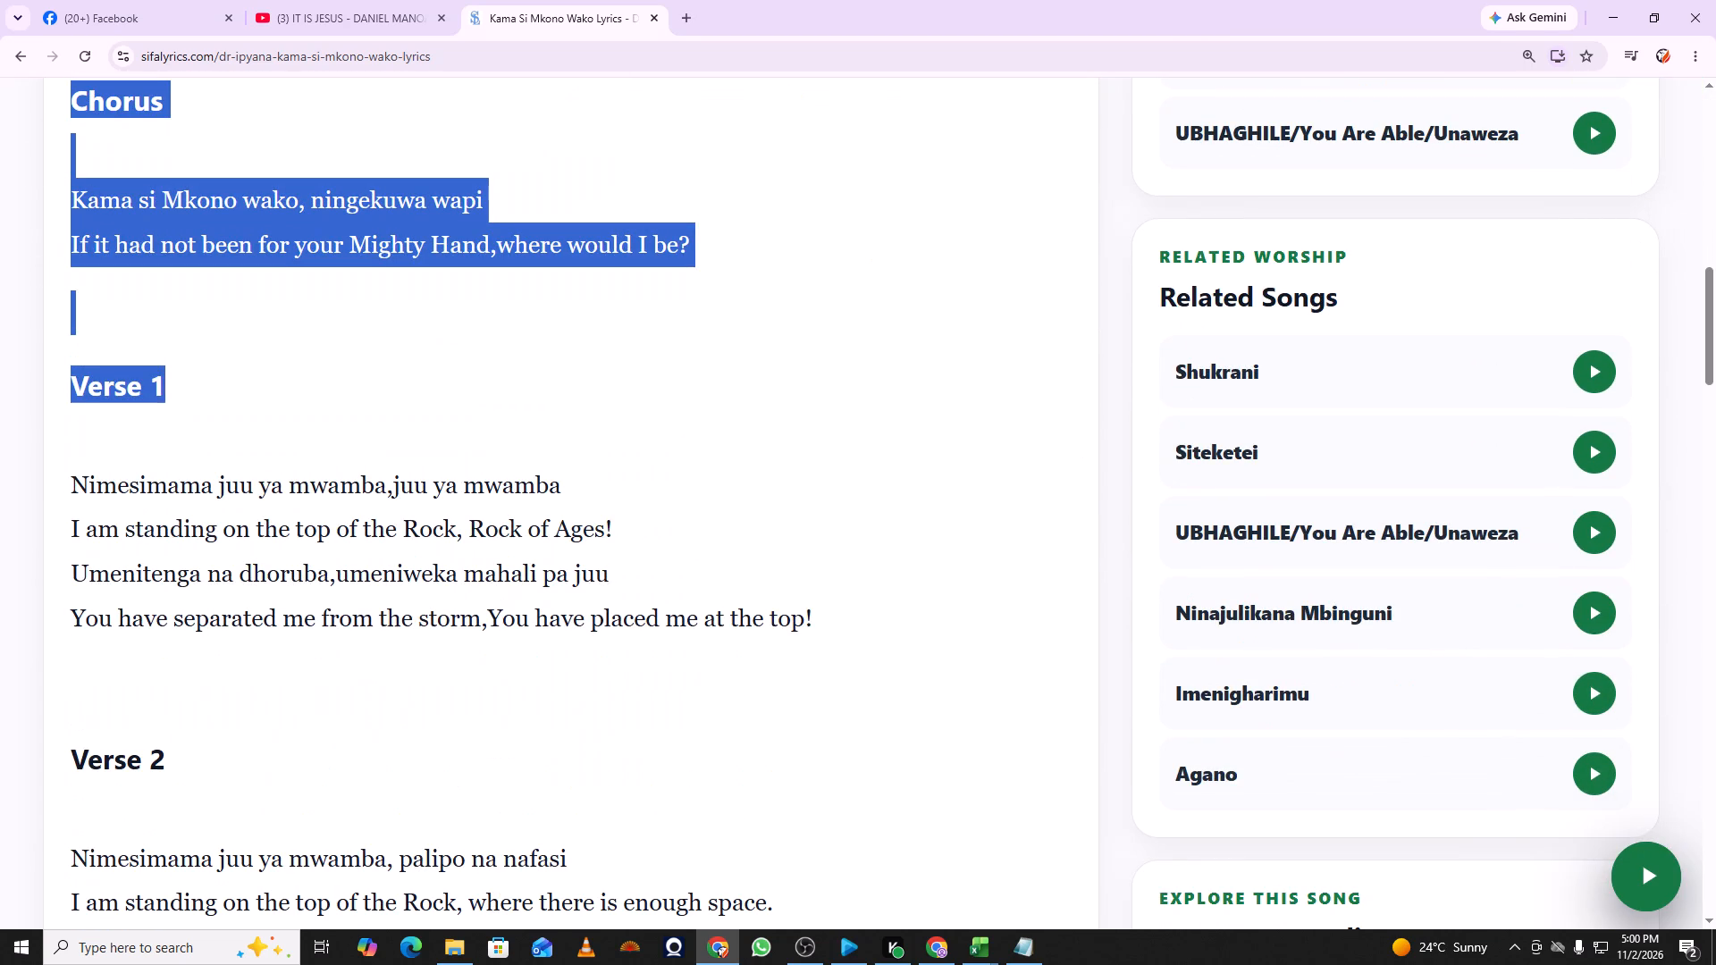
drag(652, 906, 702, 964)
drag(702, 964, 715, 456)
key(Up)
key(Up)
key(Up)
key(Up)
key(Up)
key(Up)
key(Up)
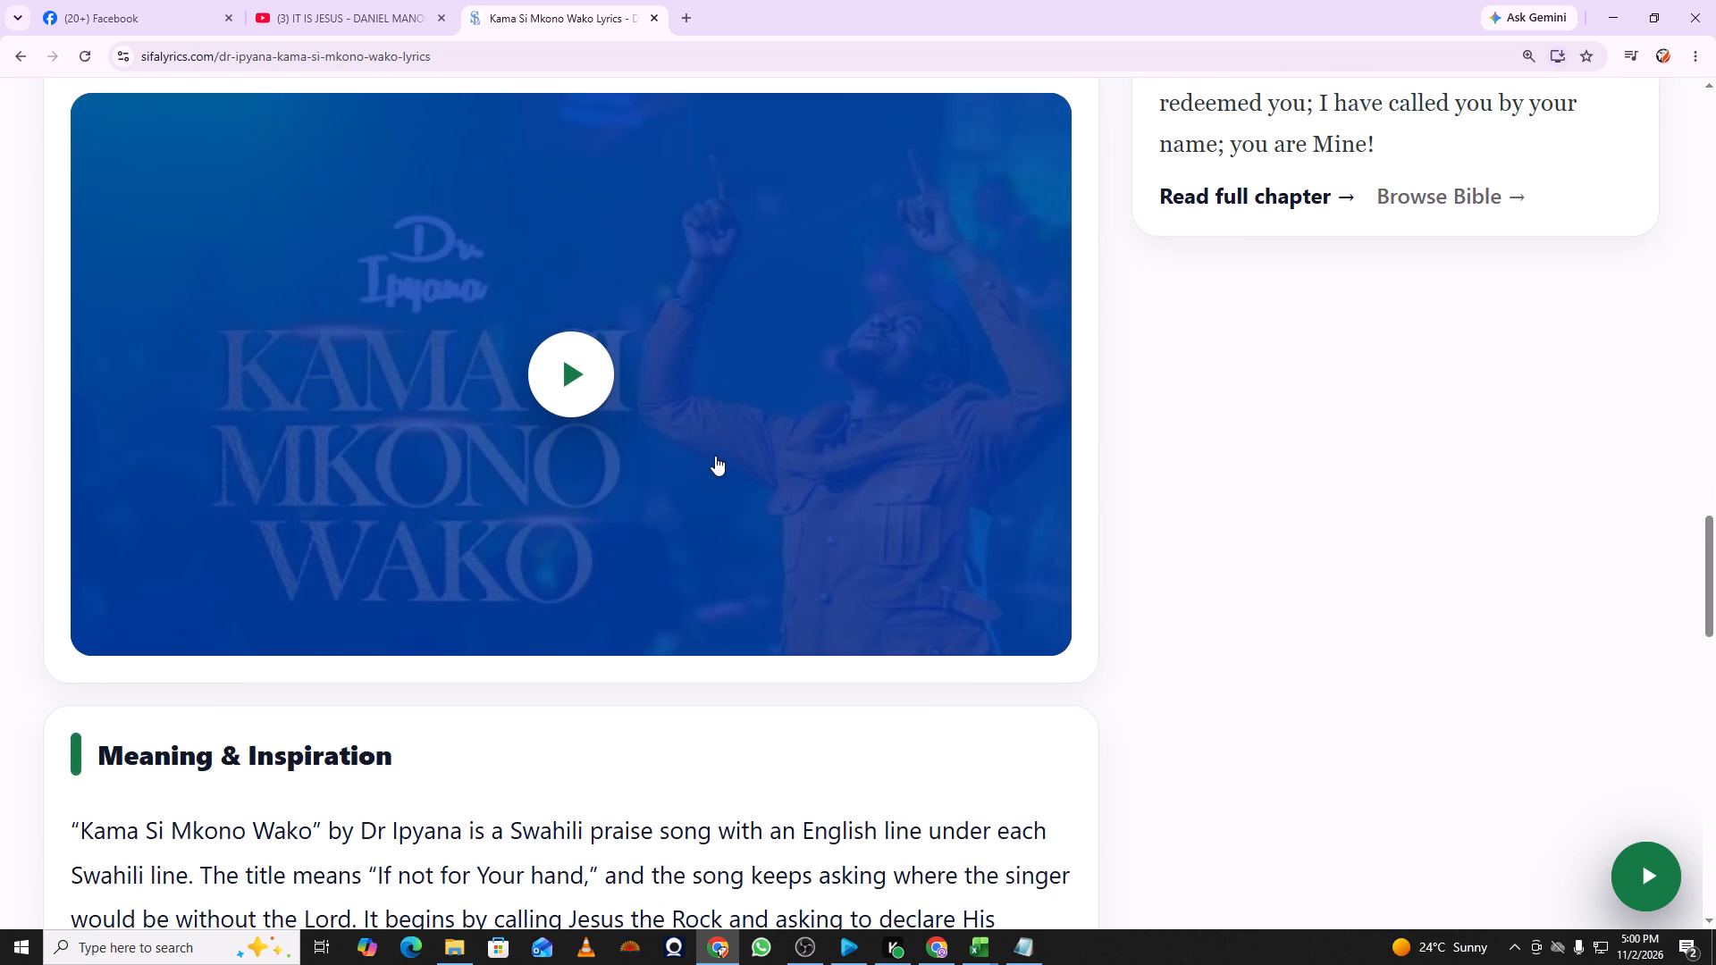
drag(715, 456, 716, 435)
key(Up)
key(Up)
key(Up)
key(Up)
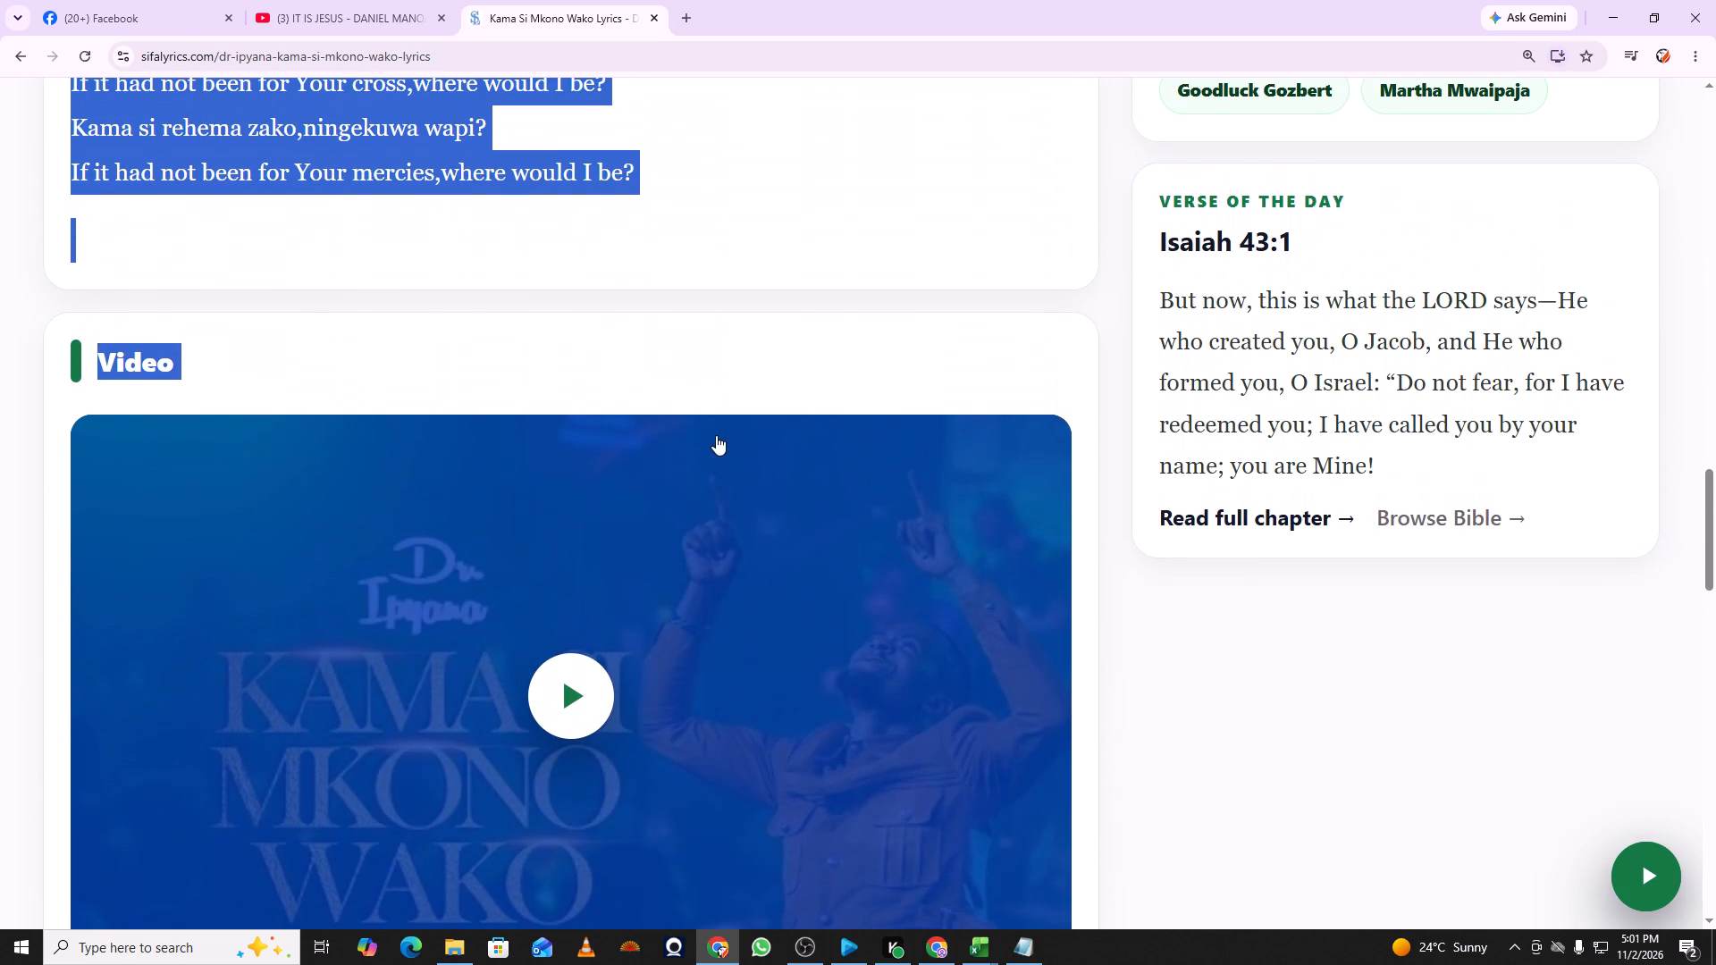
drag(716, 435, 678, 206)
key(ctrl+c)
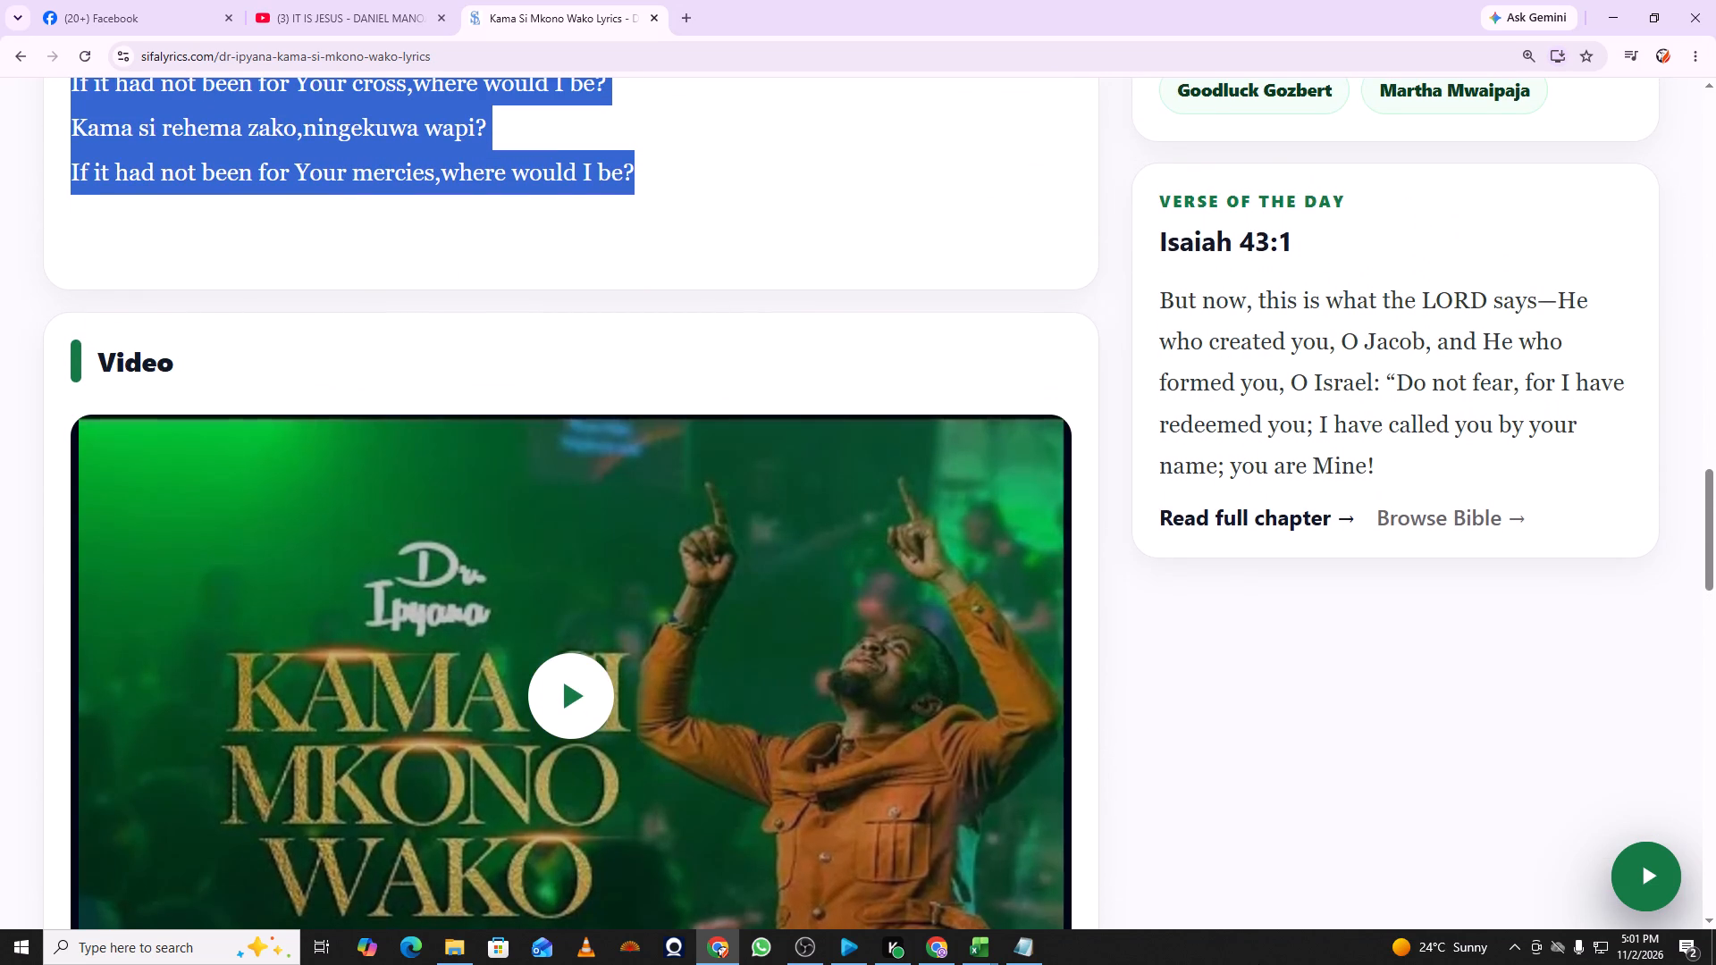
Switch to Notepad and paste the copied lyrics.
click(1024, 936)
key(ctrl+v)
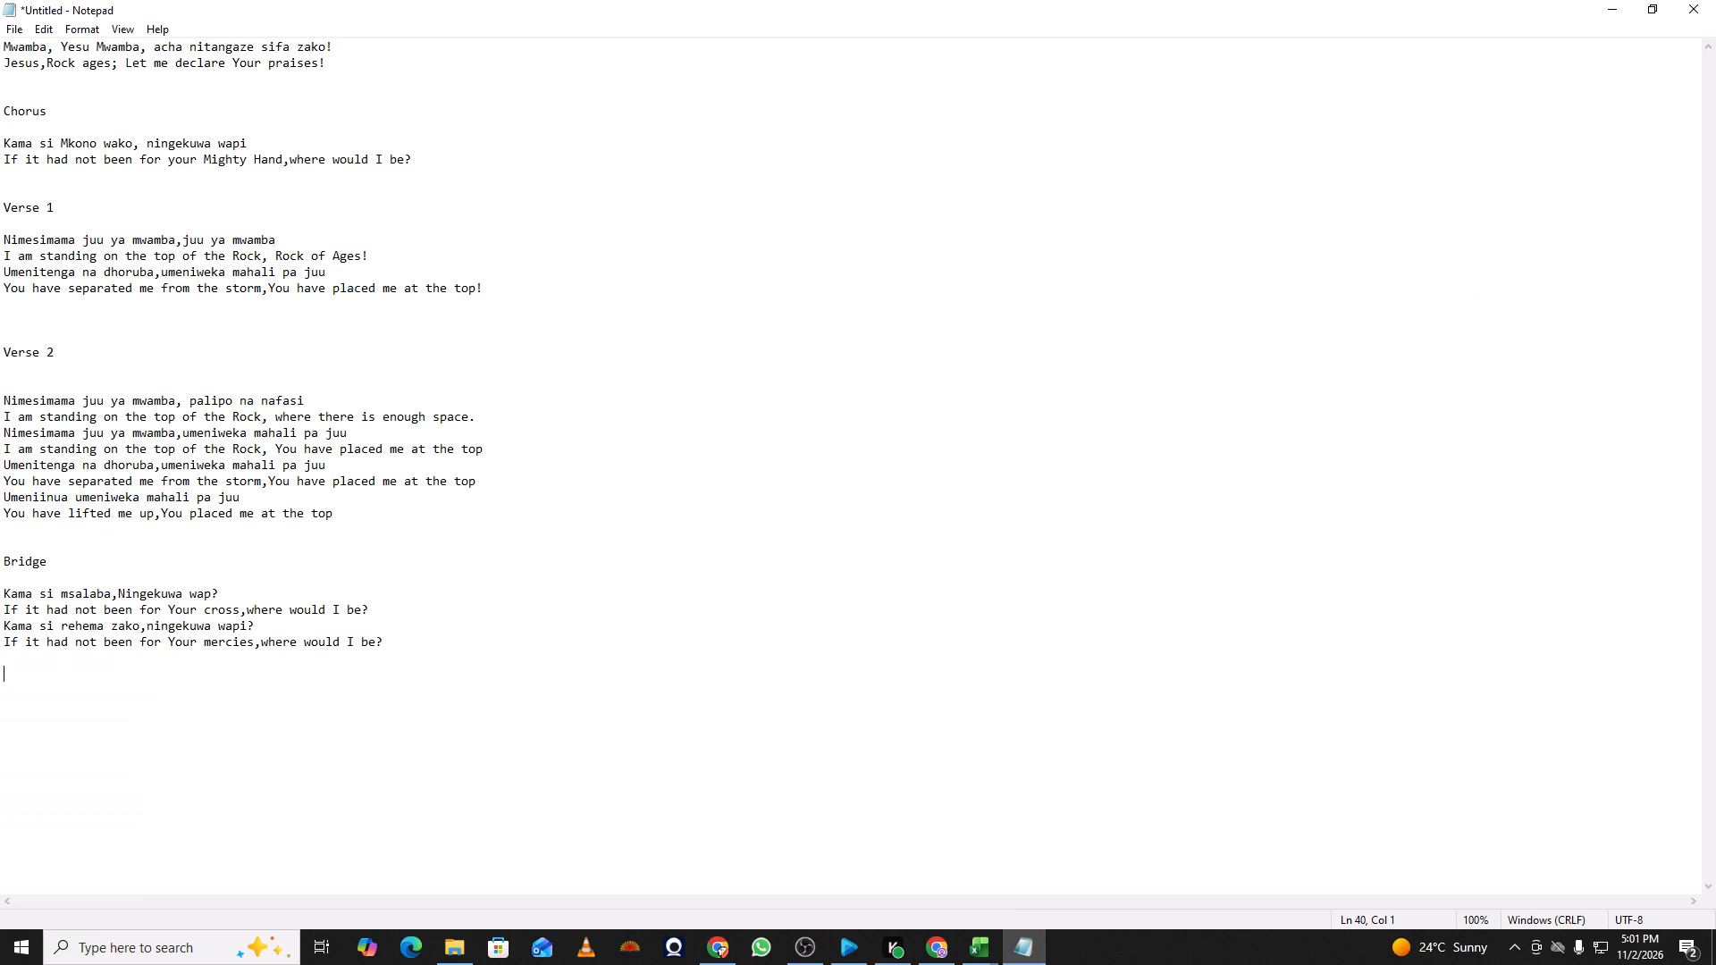
Delete the English translation lines from the Chorus and Verse 1, keeping only the Swahili lines.
drag(430, 160, 0, 163)
key(BackSpace)
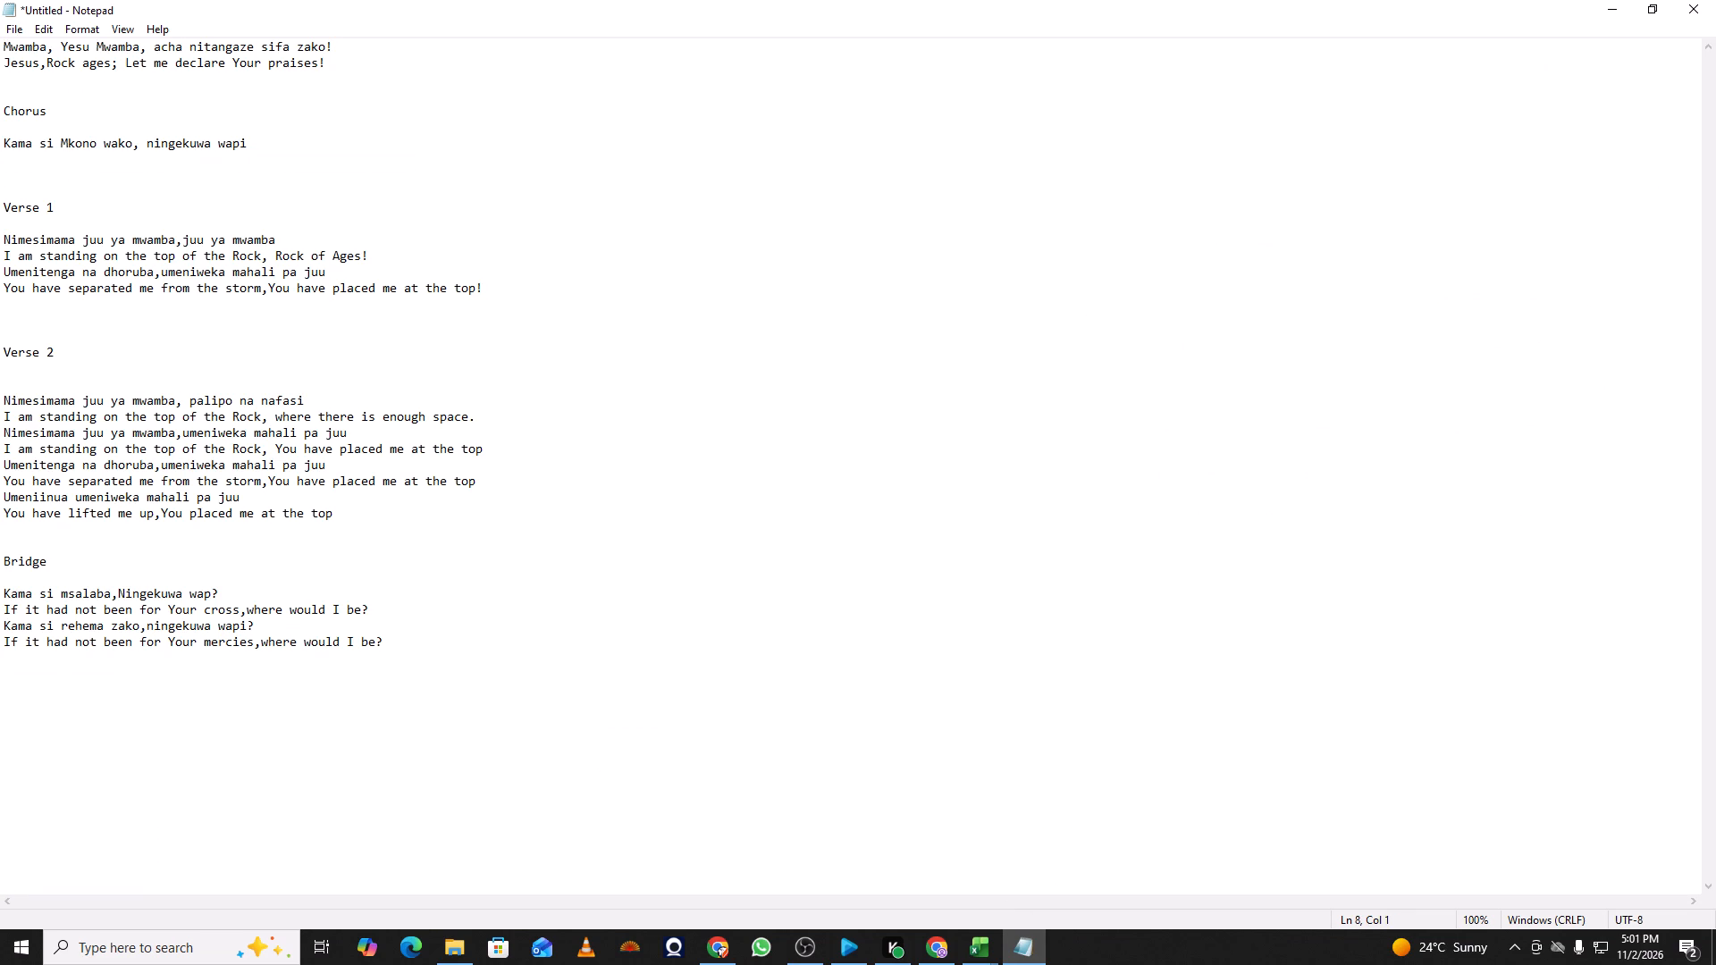
drag(397, 252, 0, 258)
key(BackSpace)
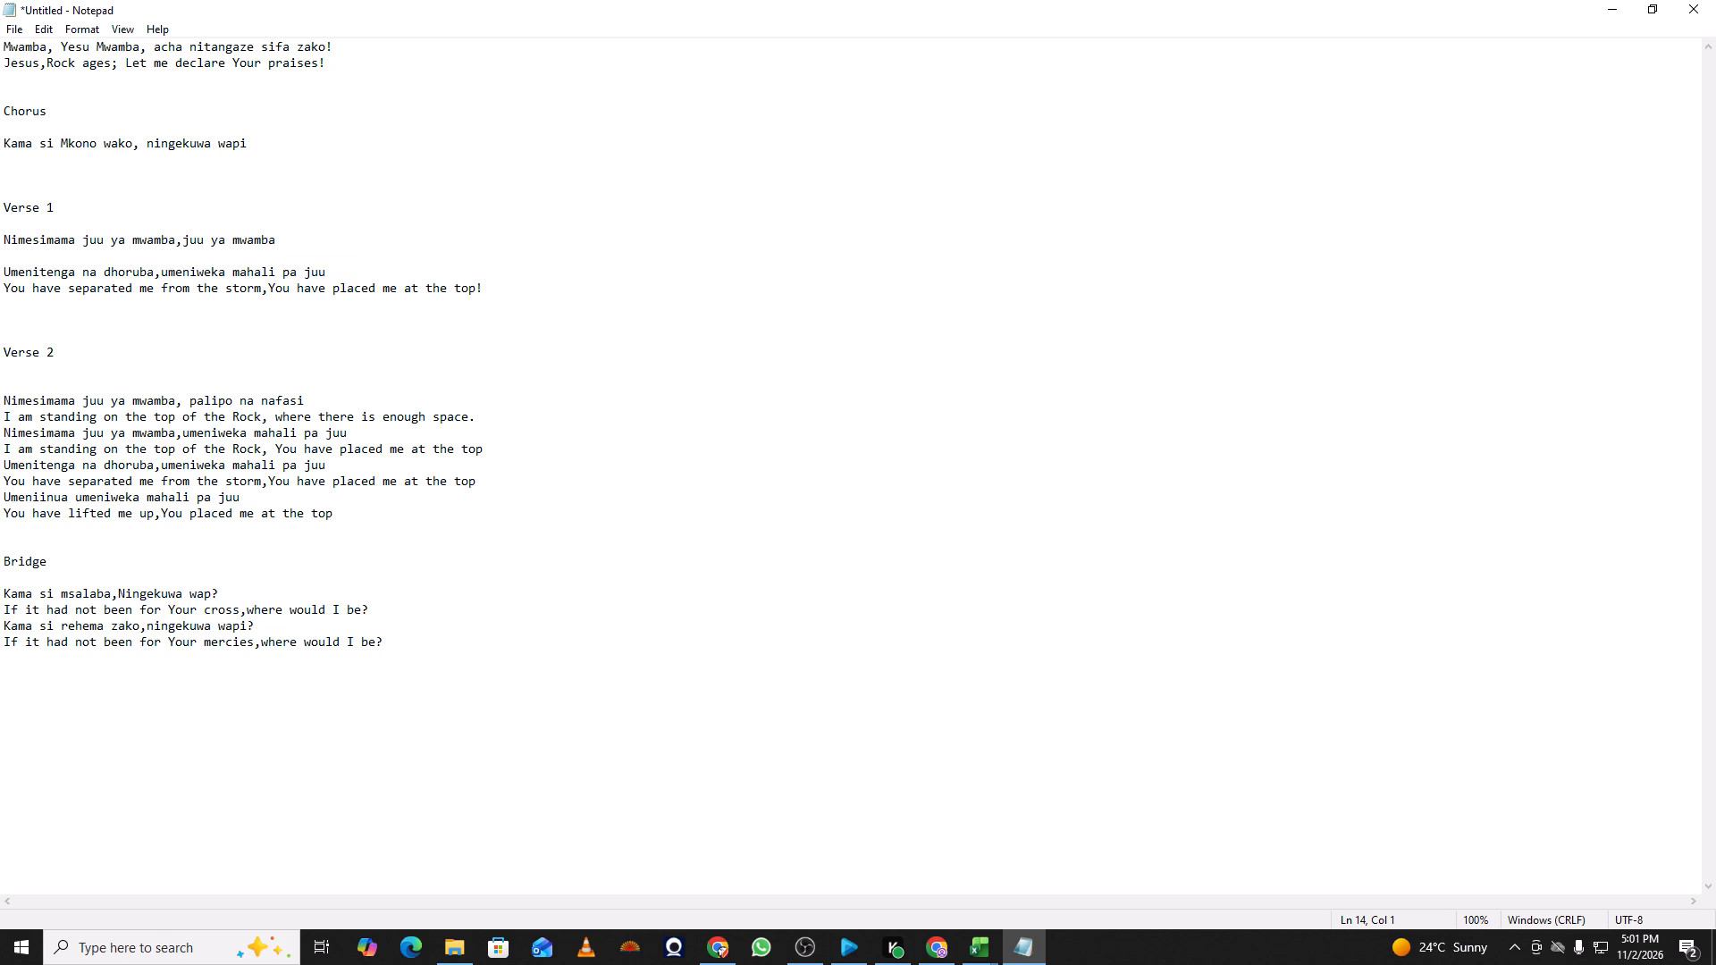
drag(514, 284, 53, 298)
drag(53, 298, 4, 294)
key(BackSpace)
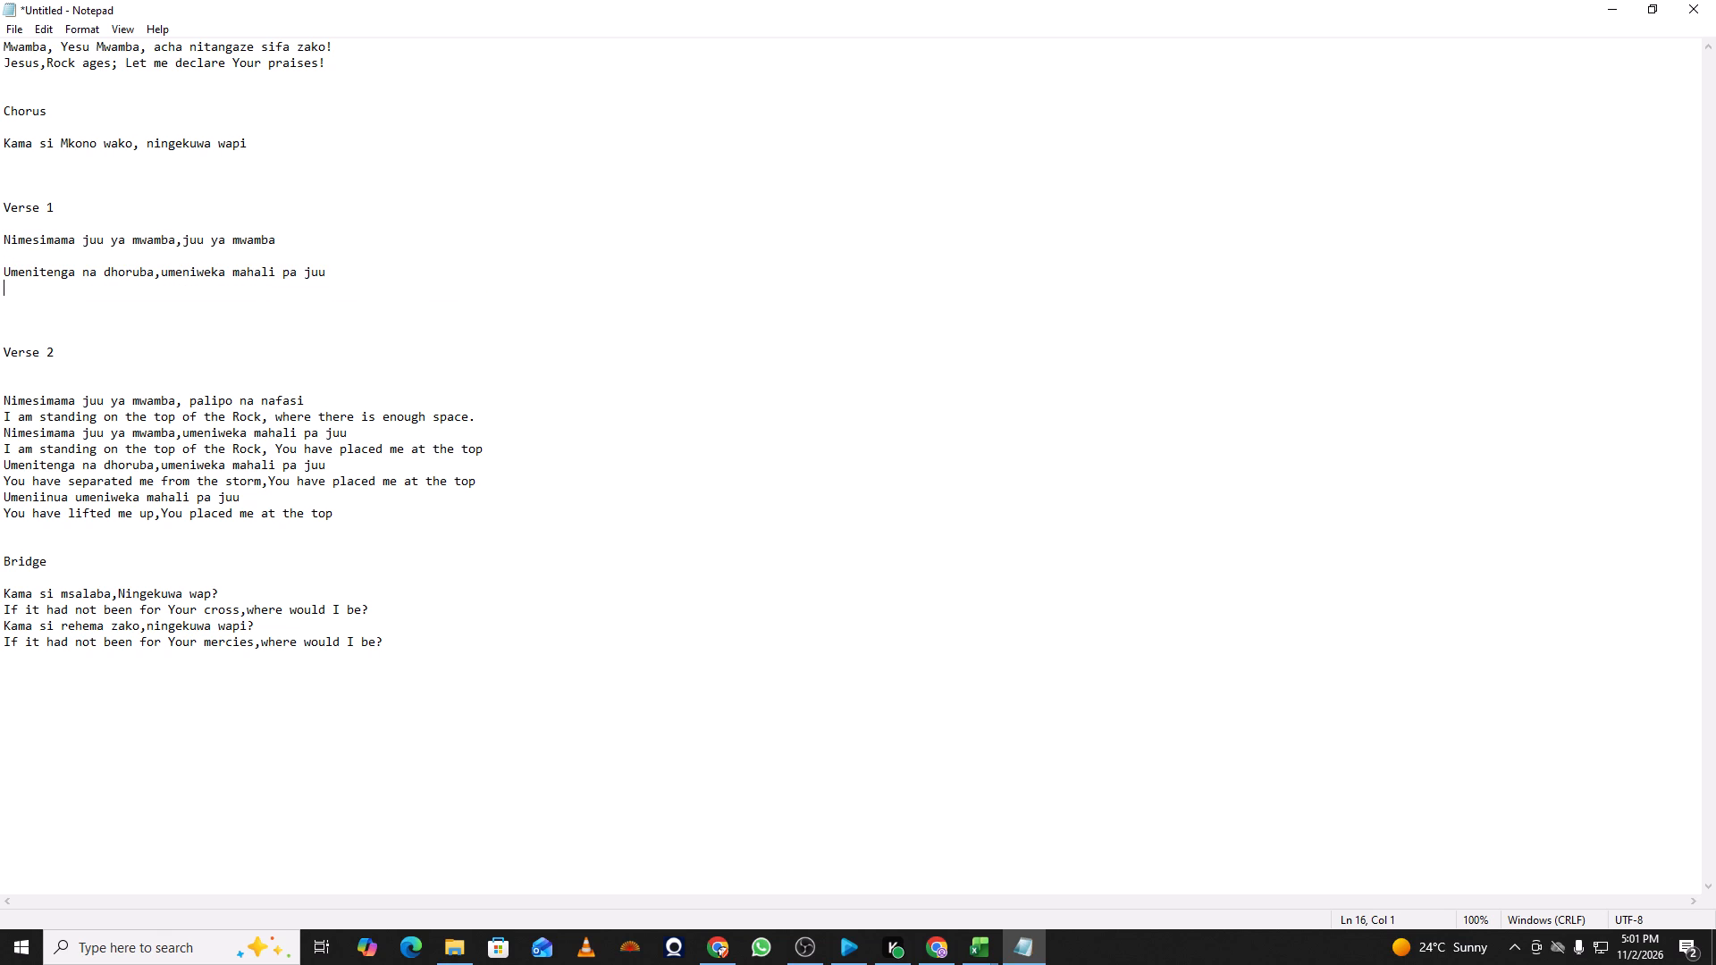
Delete the four English translation lines from Verse 2, leaving a blank line between the Swahili lines.
drag(501, 416, 0, 415)
key(BackSpace)
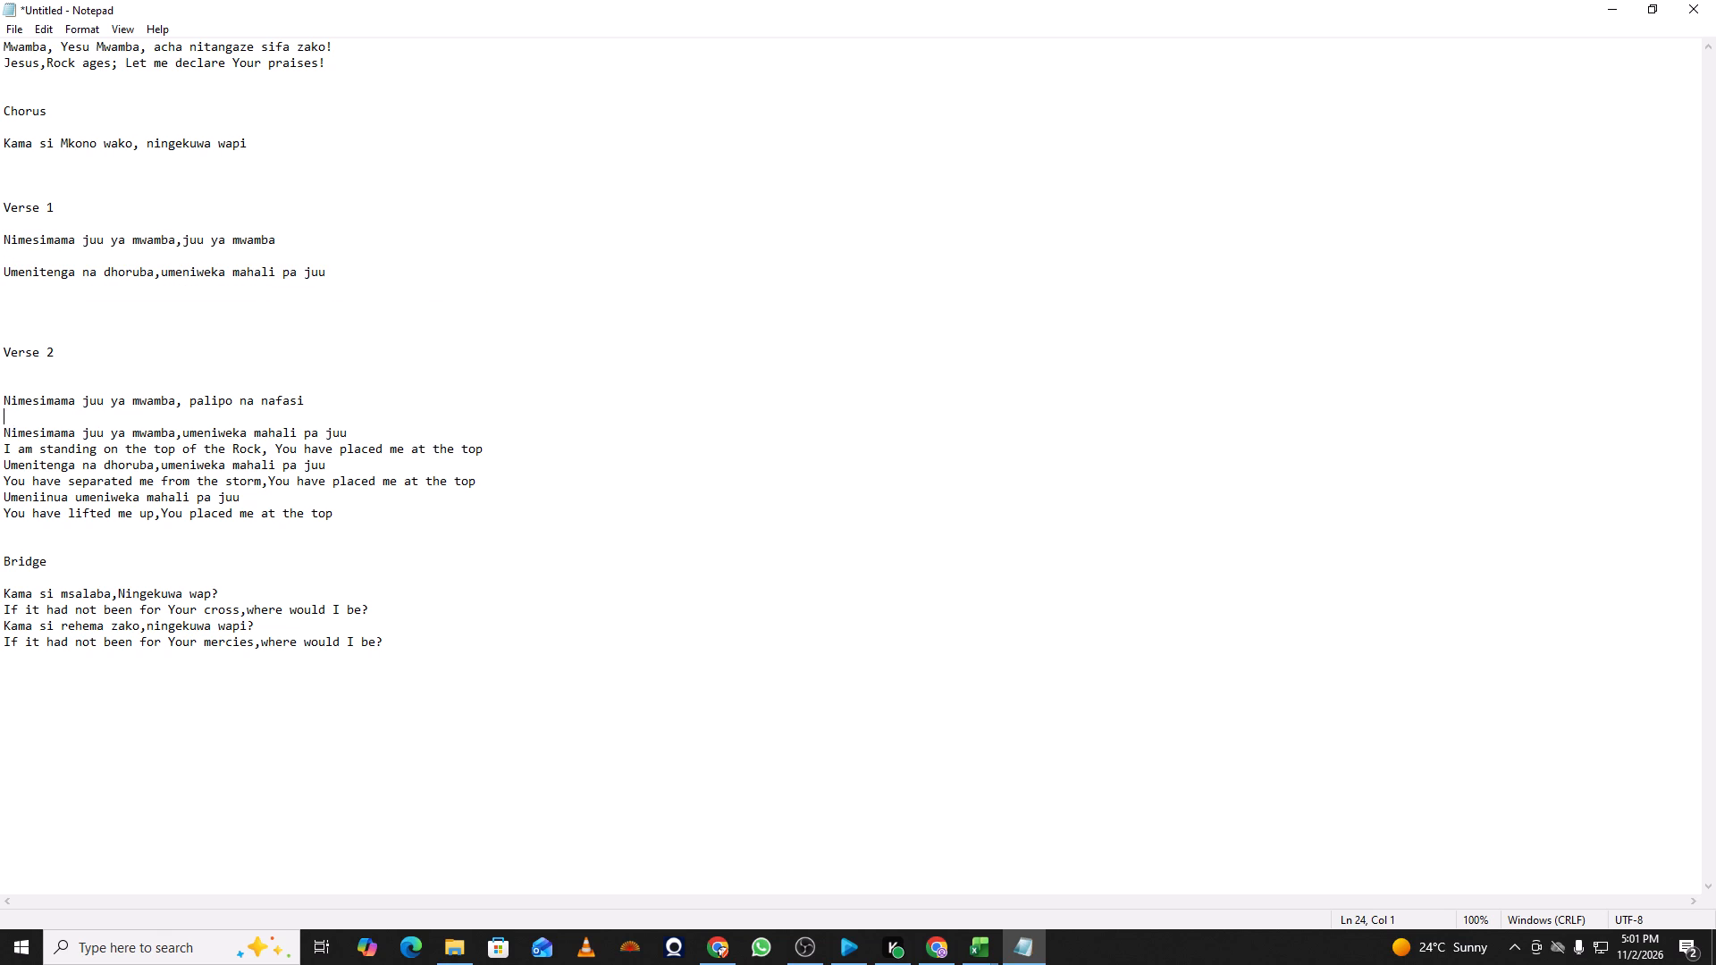
drag(495, 449, 0, 450)
key(BackSpace)
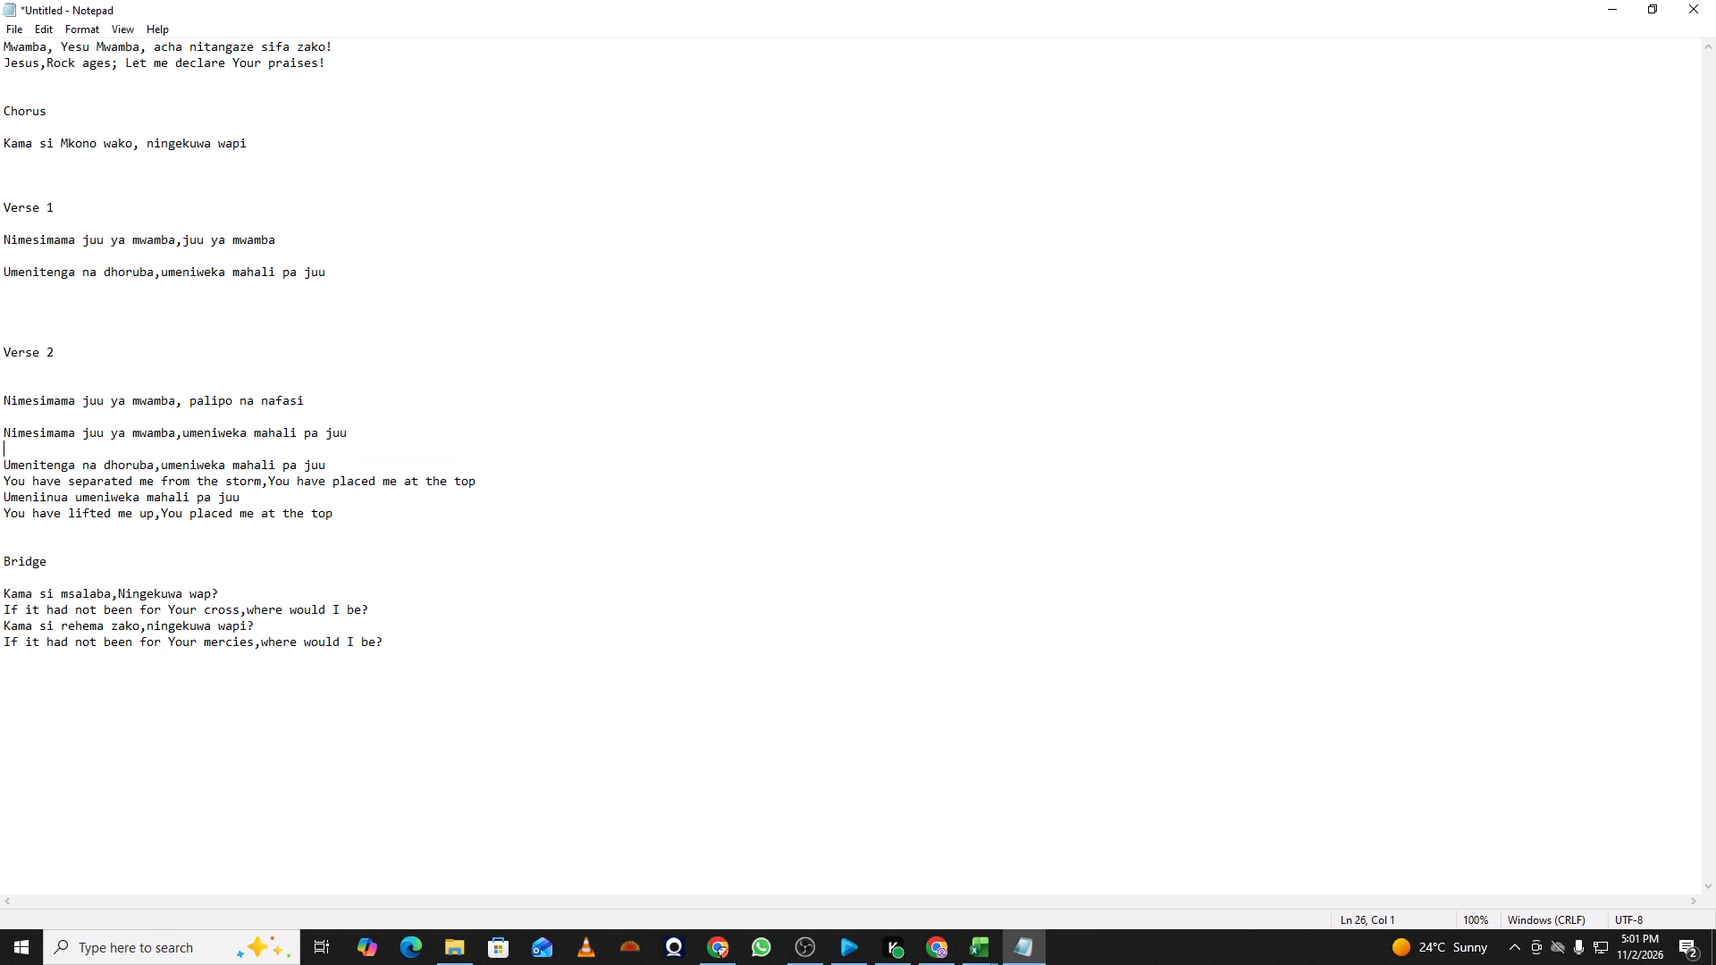
drag(495, 478, 0, 487)
key(BackSpace)
key(BackSpace)
drag(357, 518, 53, 516)
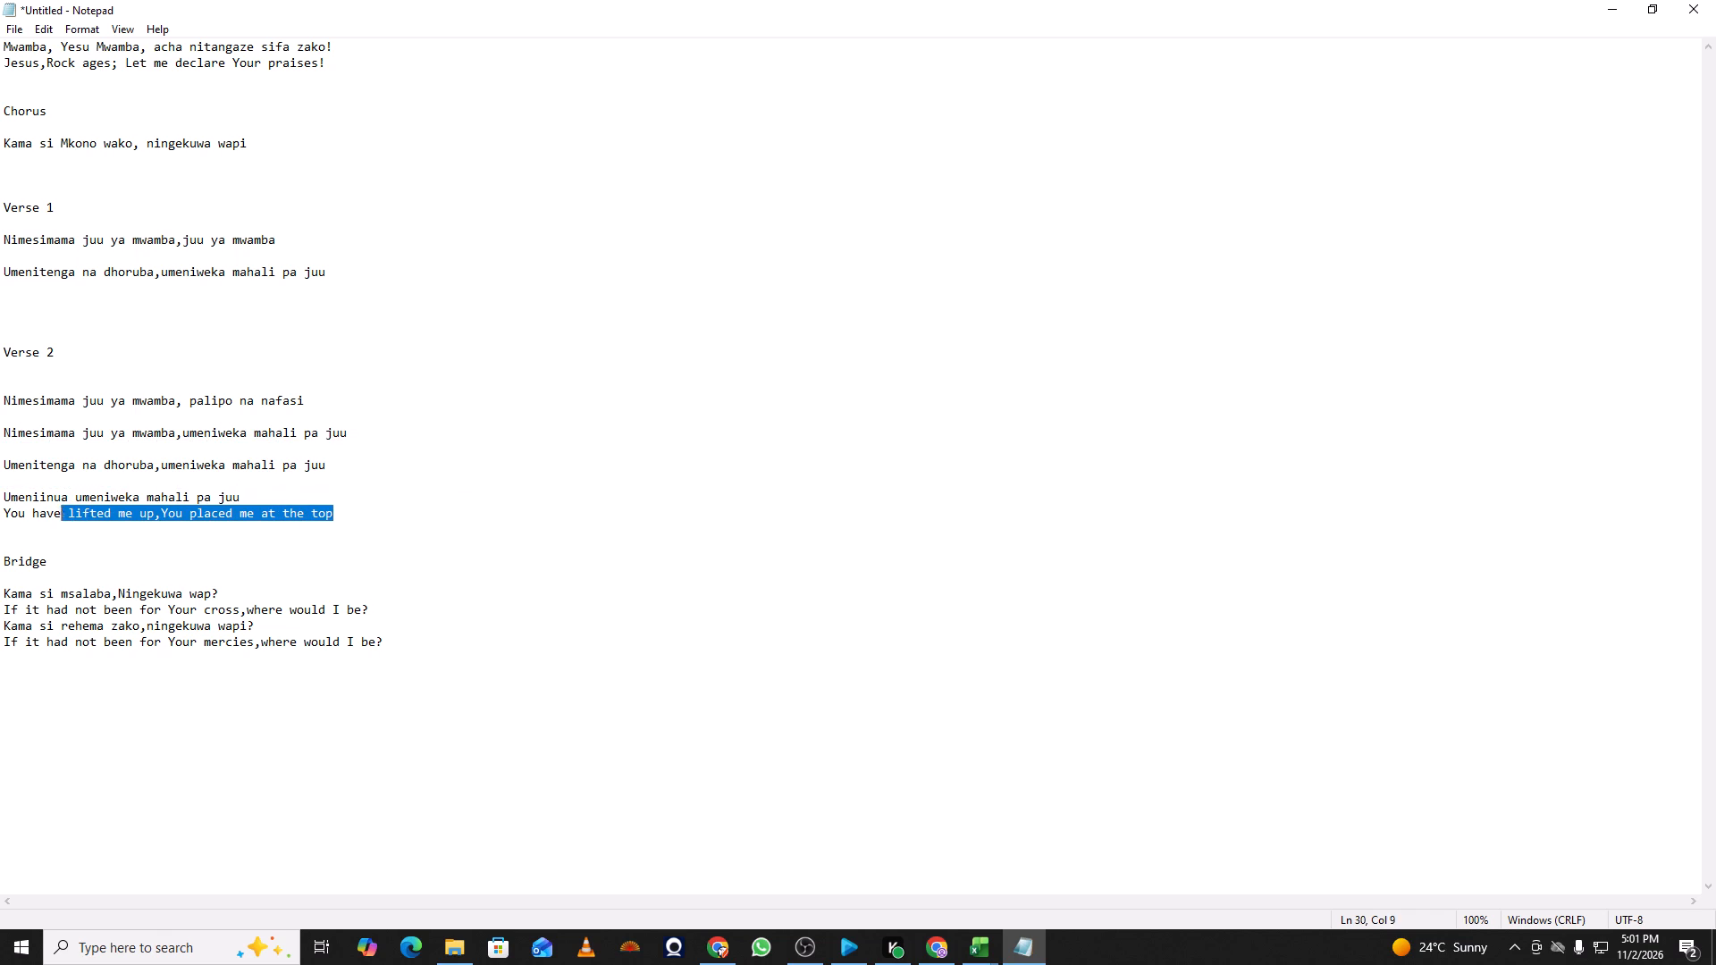
drag(53, 516, 0, 516)
key(BackSpace)
Delete the two English translation lines from the Bridge.
drag(408, 608, 257, 608)
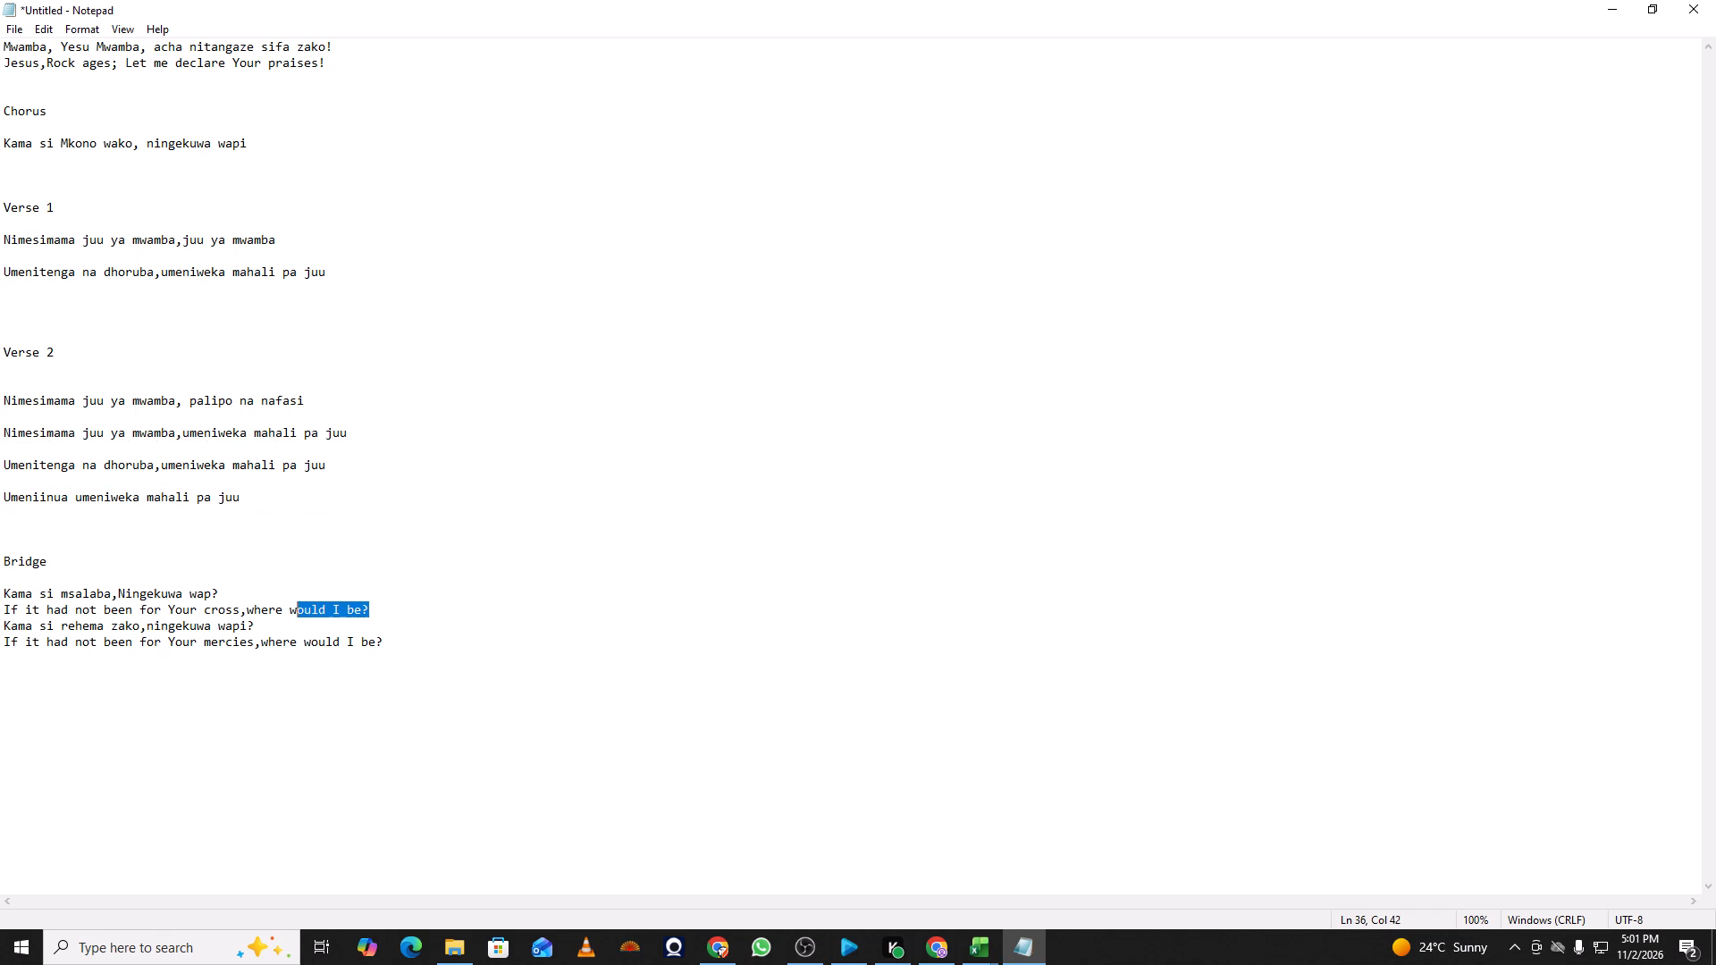
drag(257, 608, 1, 606)
key(BackSpace)
drag(396, 638, 304, 637)
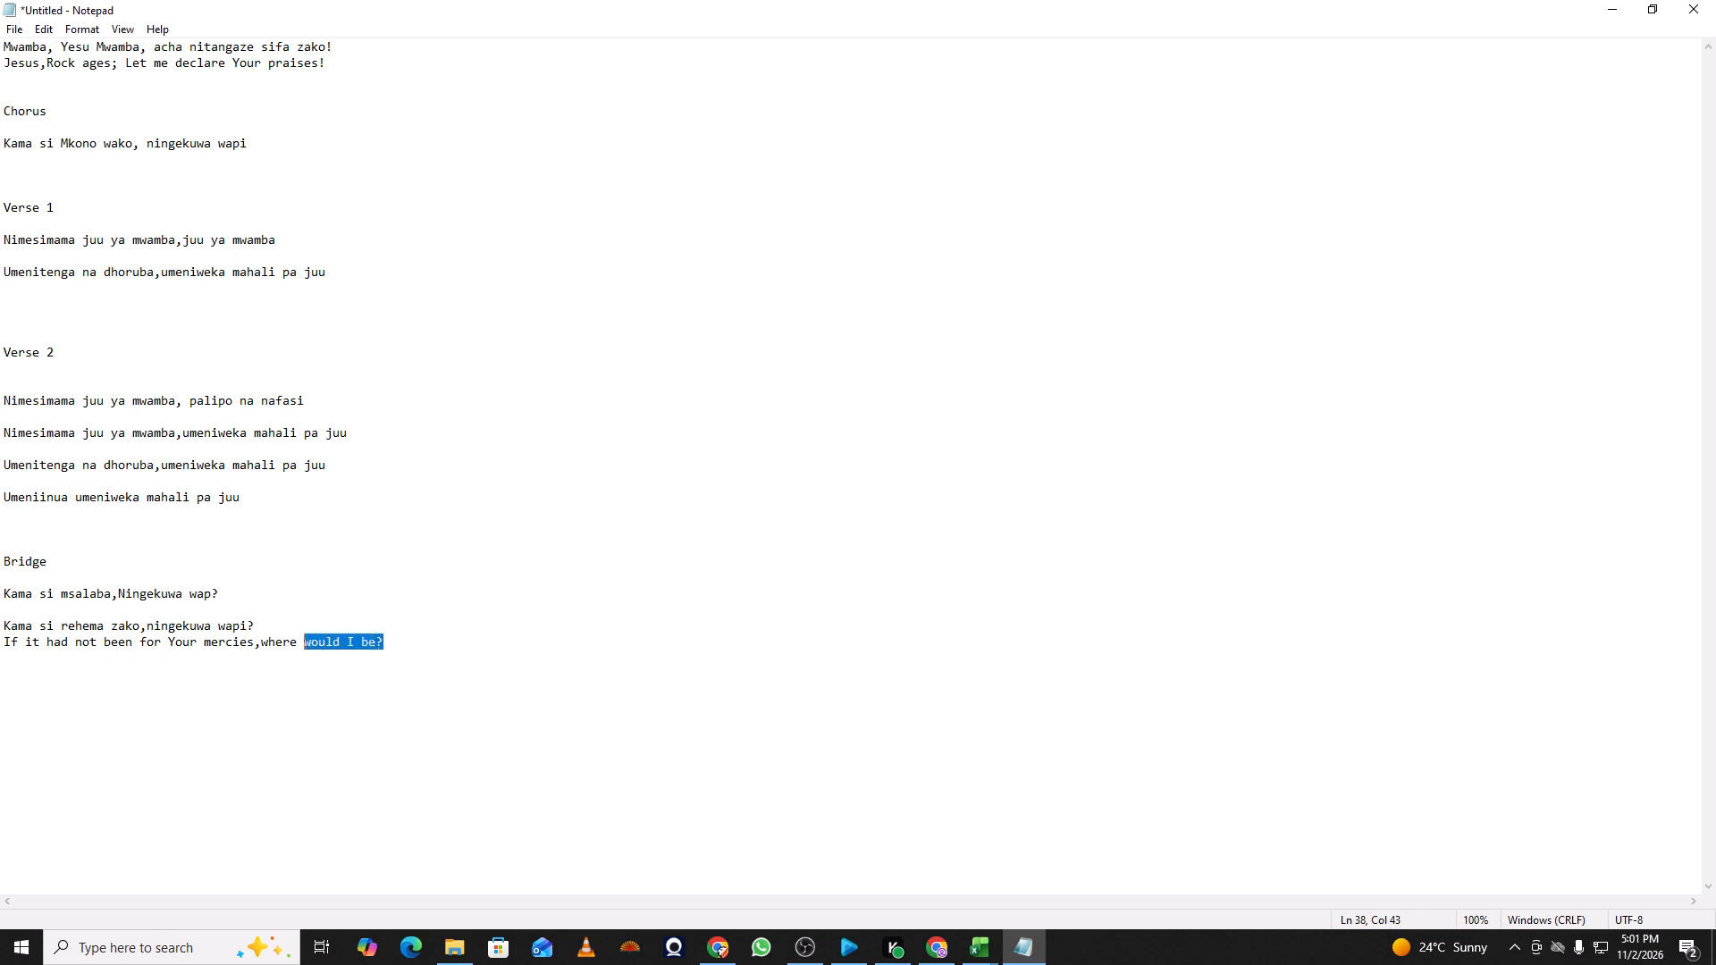
drag(304, 637, 1, 638)
key(BackSpace)
key(BackSpace)
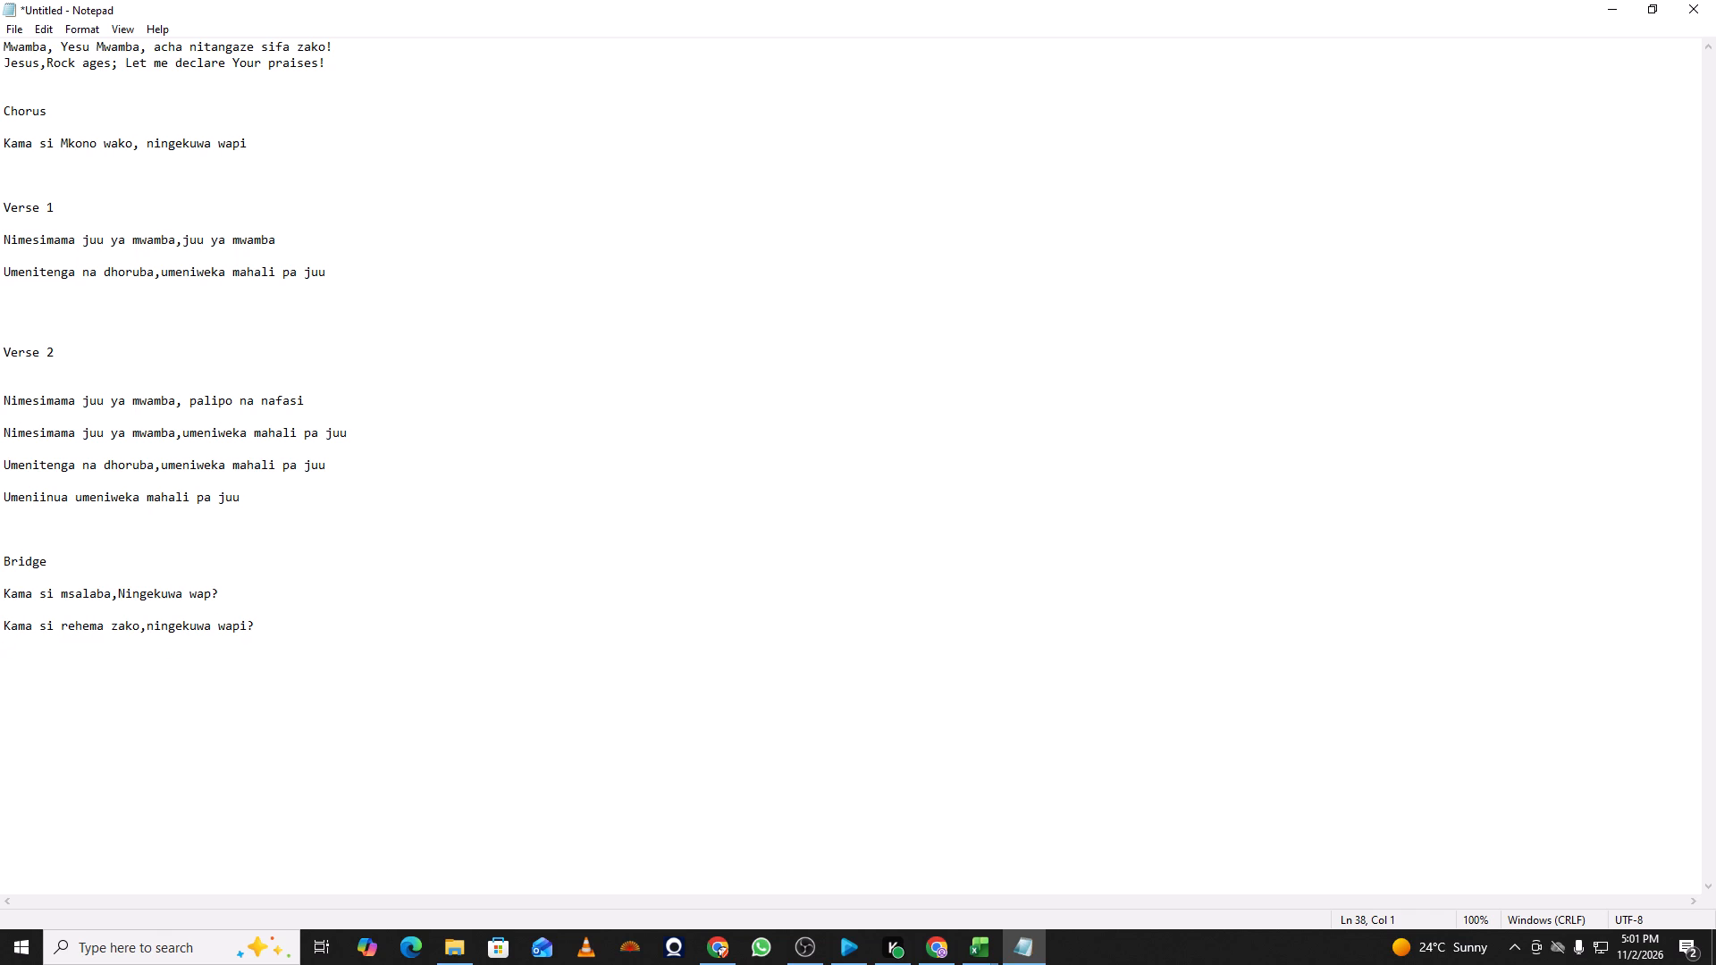
Add an extra blank line between each of the Swahili lines in Verse 2, the Bridge and Verse 1.
click(161, 413)
key(Return)
click(166, 469)
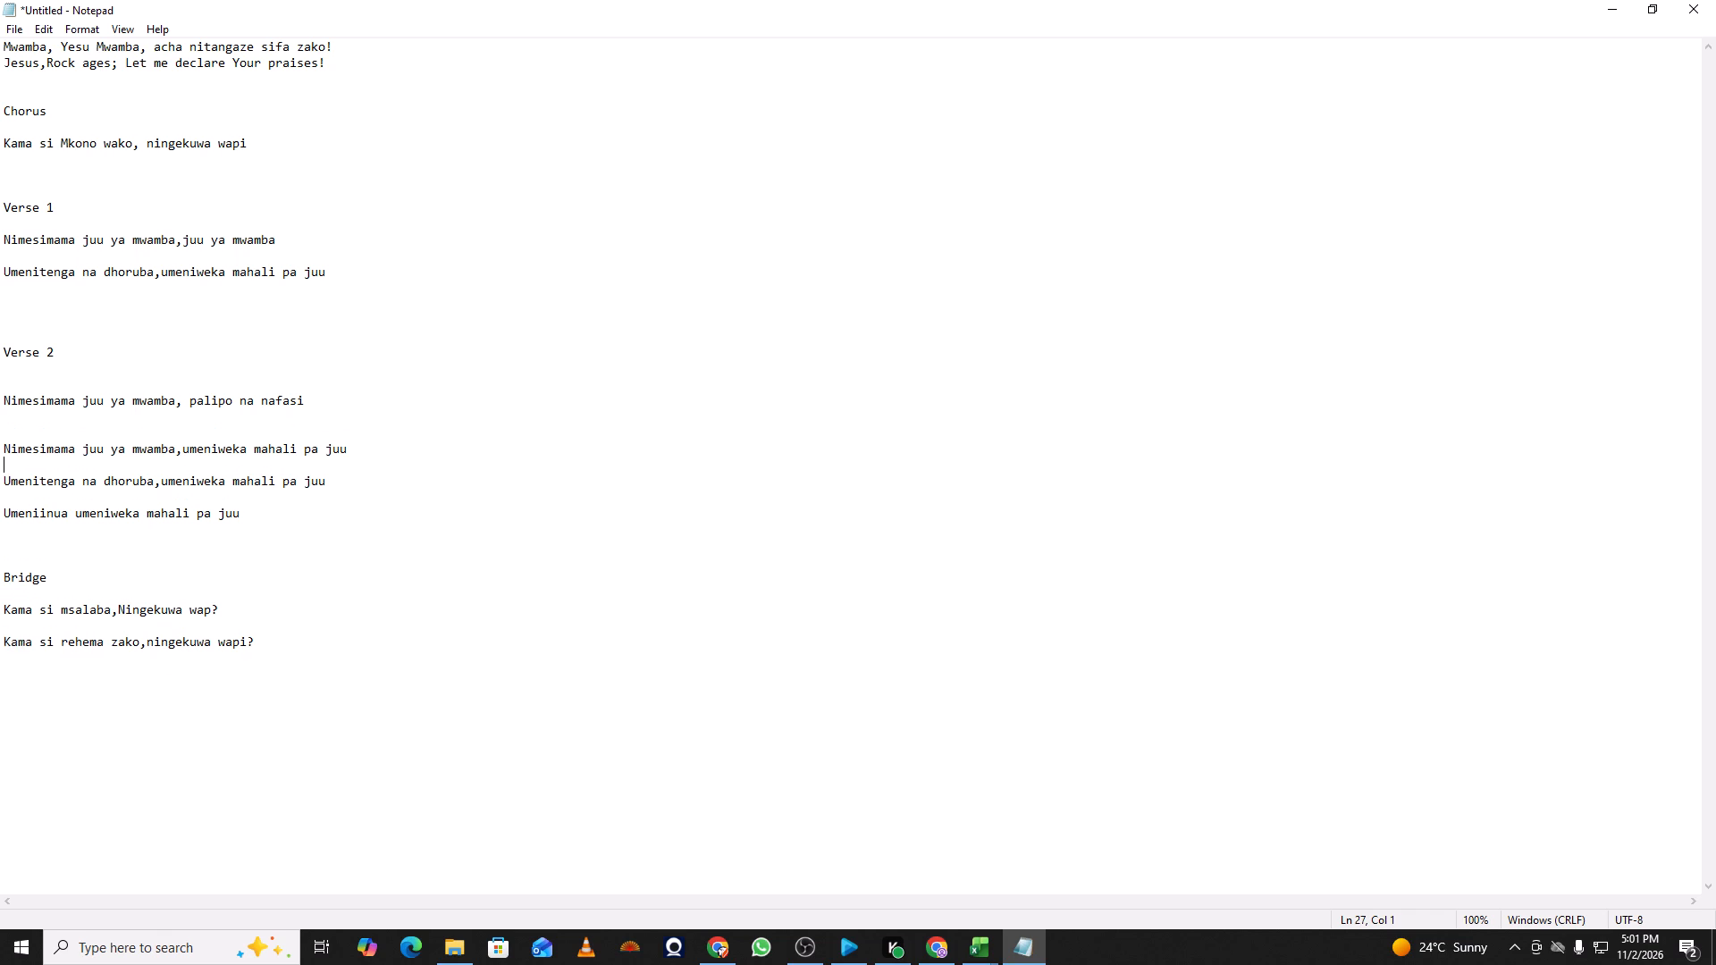
key(Return)
click(156, 516)
key(Return)
click(99, 657)
key(Return)
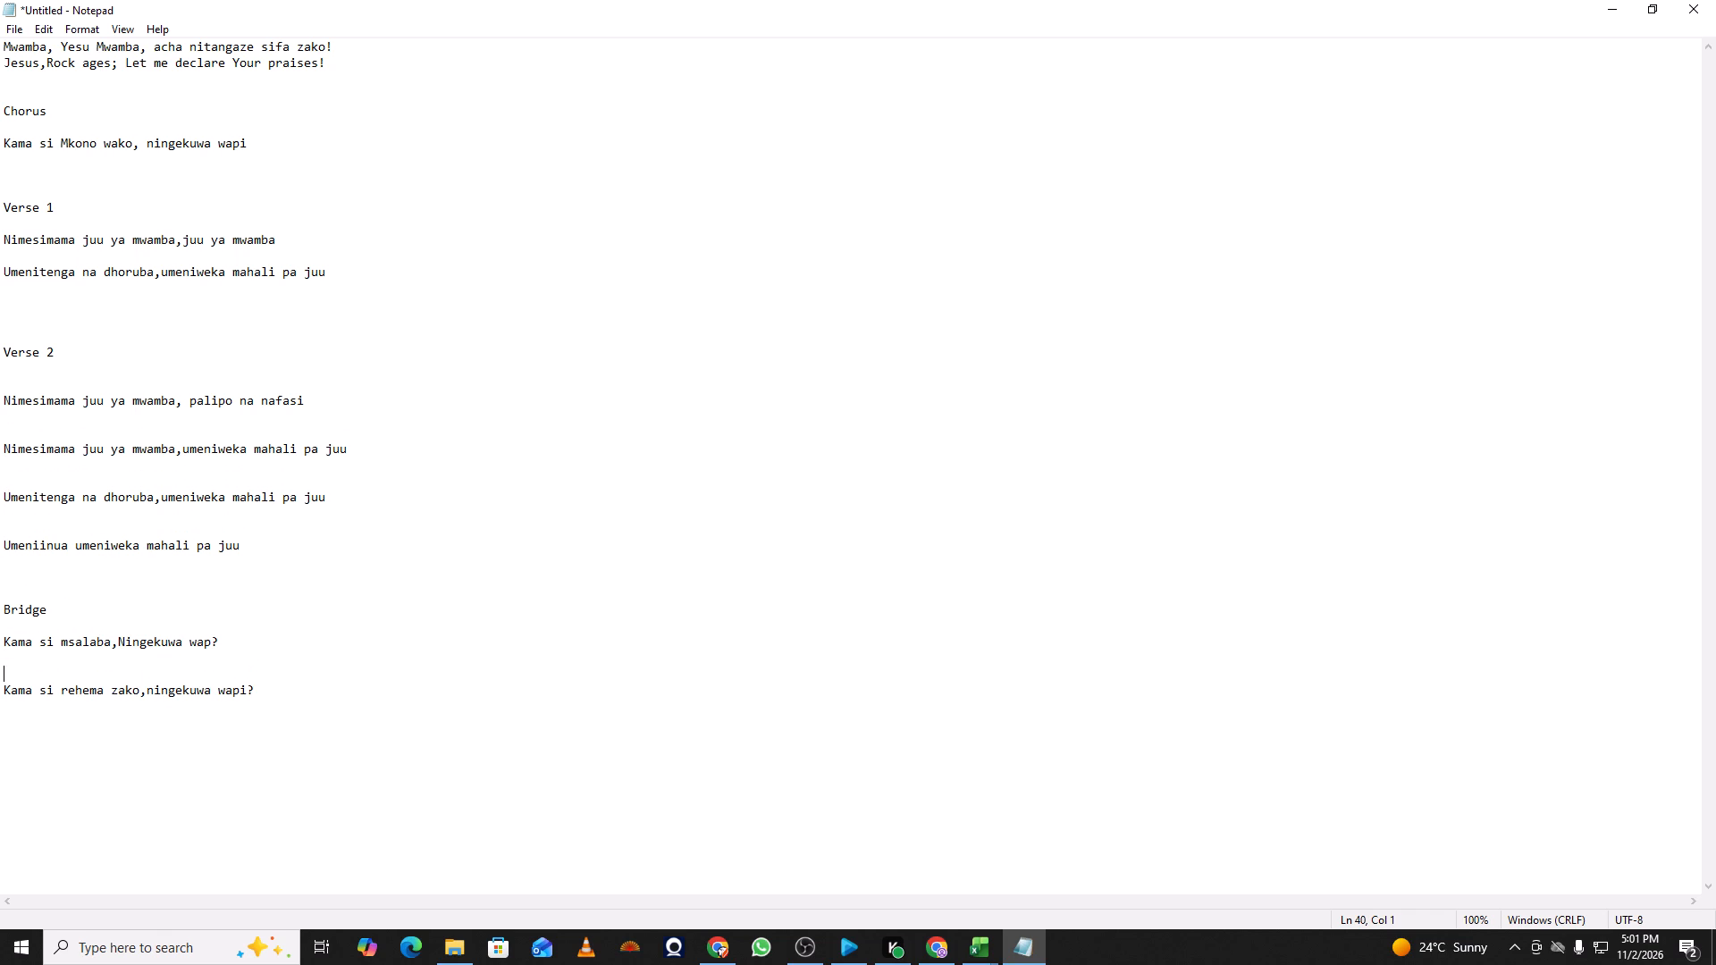
click(166, 263)
key(Return)
Delete the intro line "Jesus,Rock ages; Let me declare Your praises!" and add a blank line below the Chorus heading.
scroll(185, 85, up, 5)
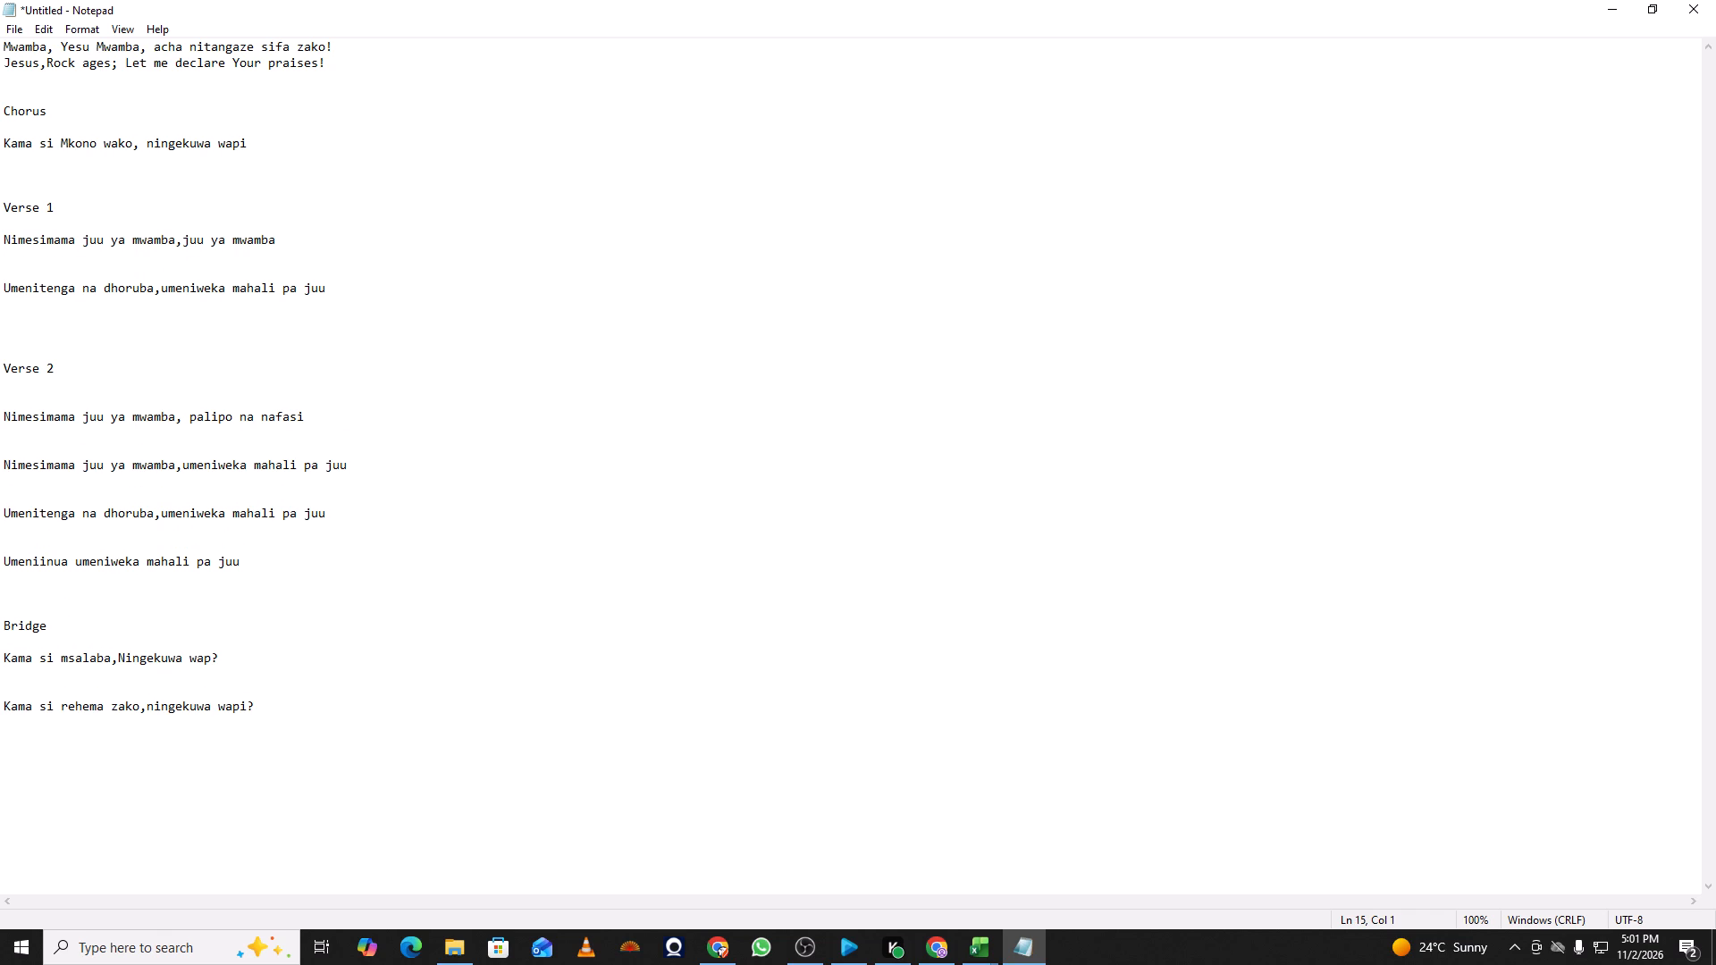
drag(337, 57, 0, 70)
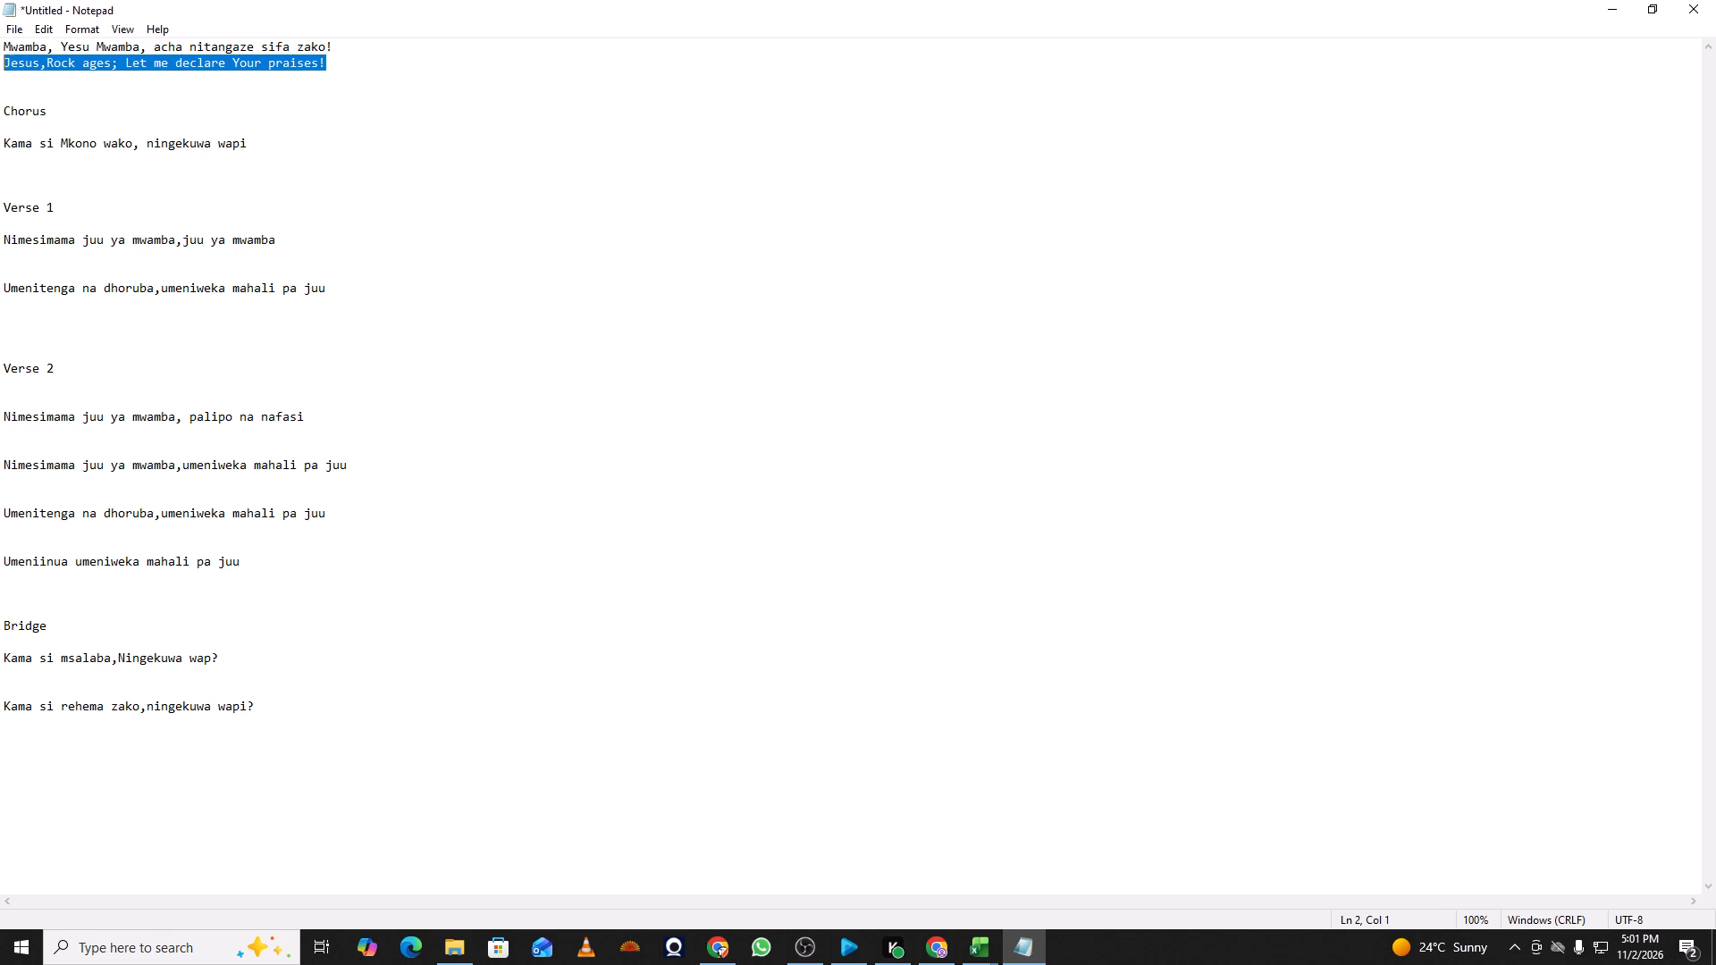
key(BackSpace)
click(75, 129)
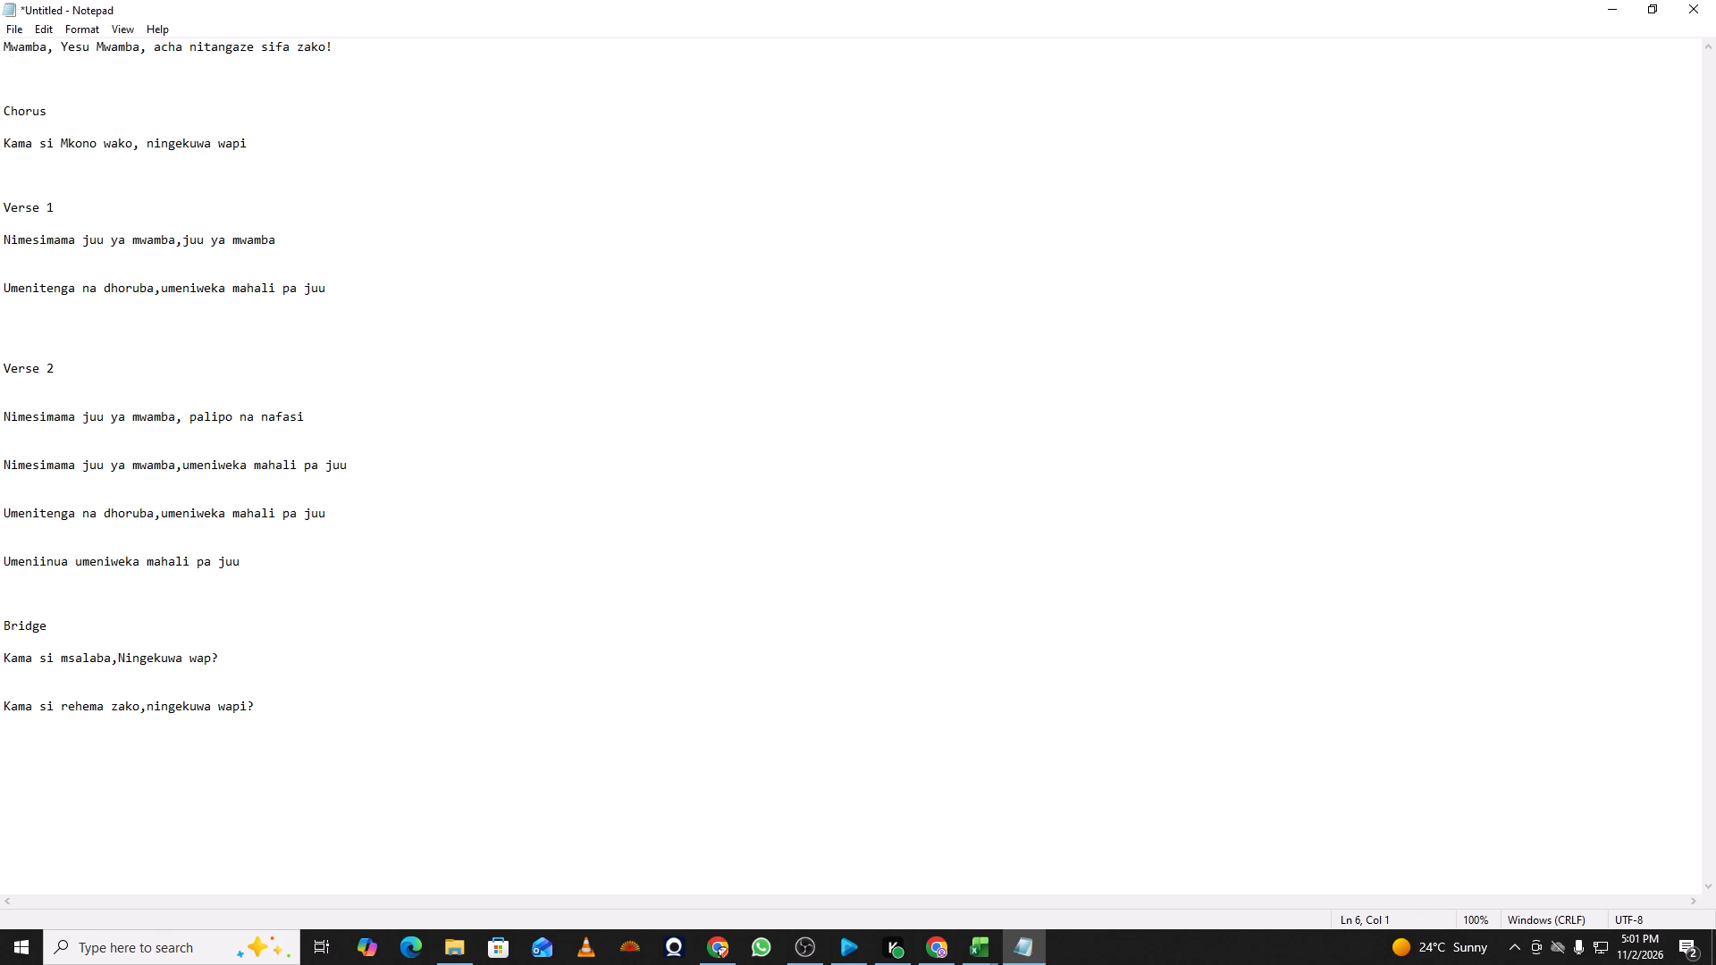
key(Return)
Copy all the cleaned-up lyrics, switch to EasyWorship, and paste them into the words of a new song.
key(ctrl+a)
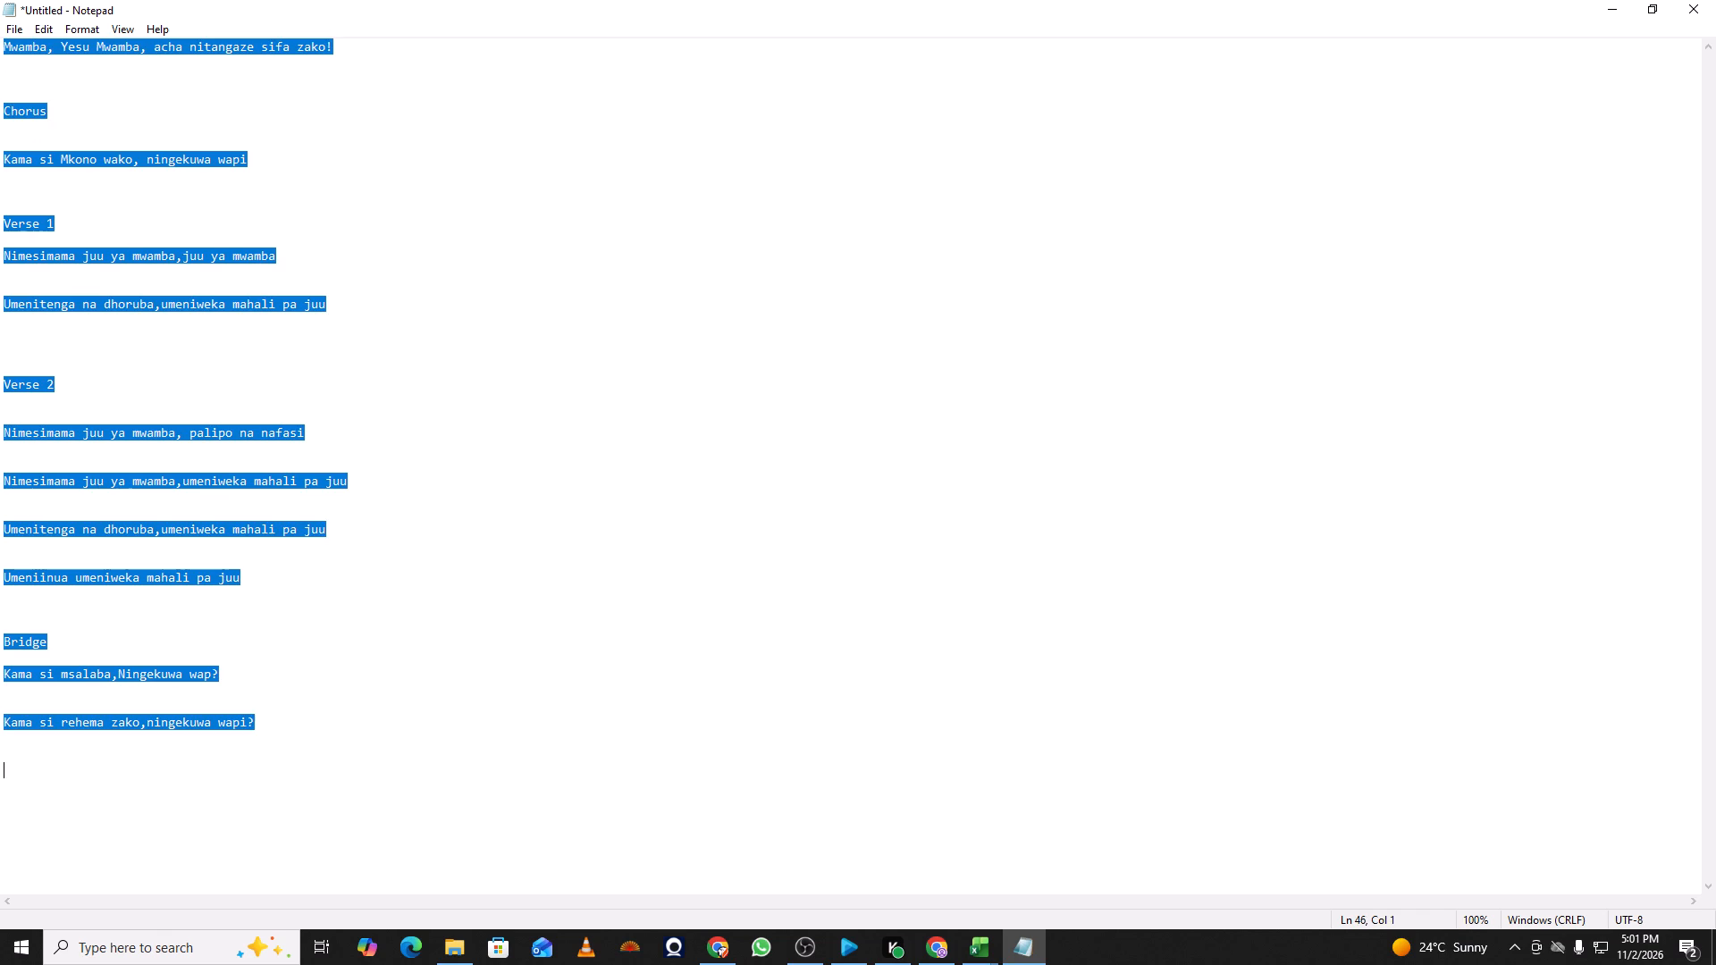
key(ctrl+c)
click(861, 945)
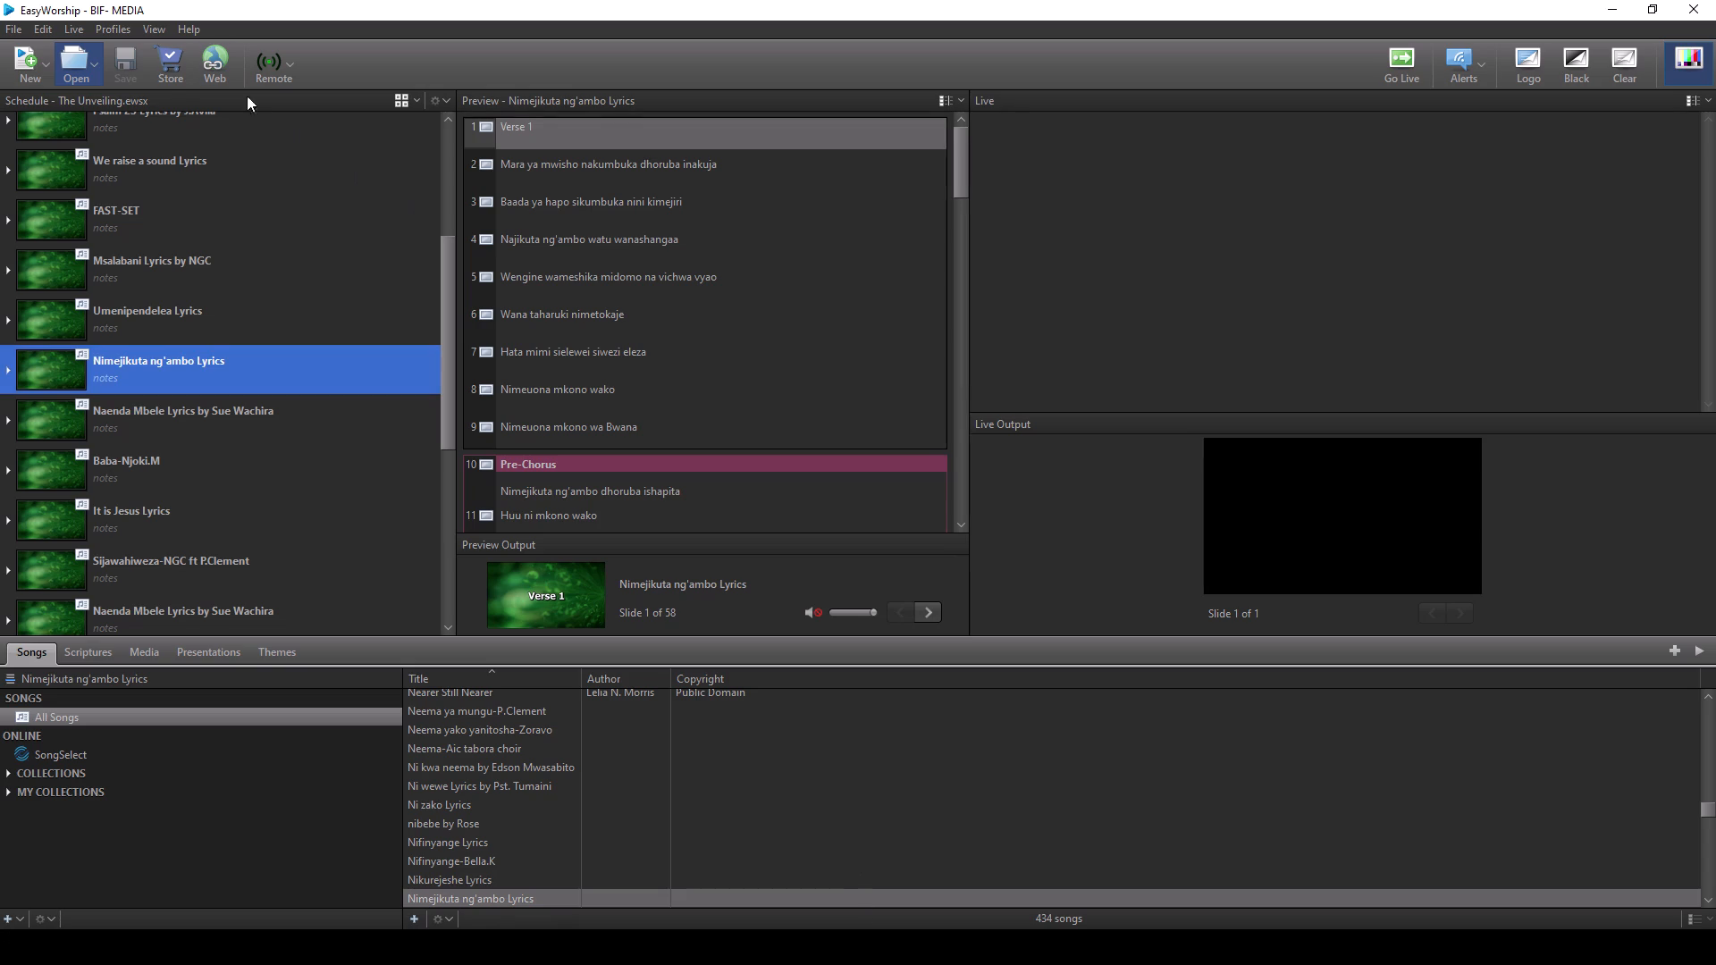
click(44, 60)
click(72, 110)
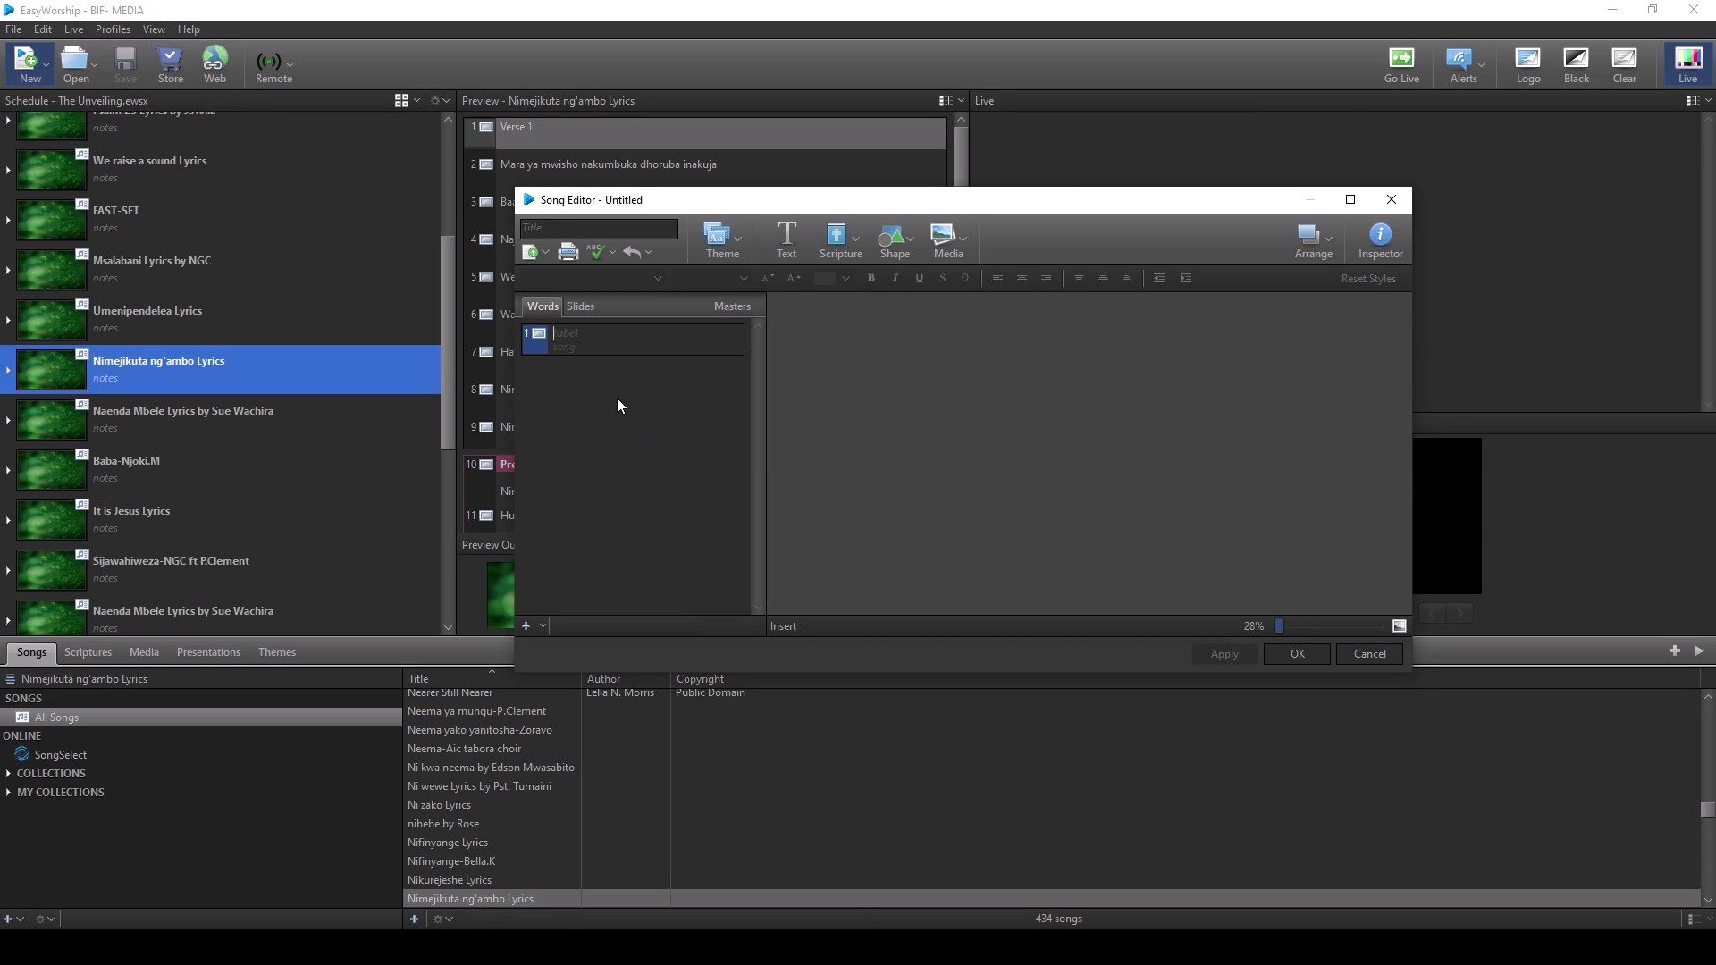
click(595, 343)
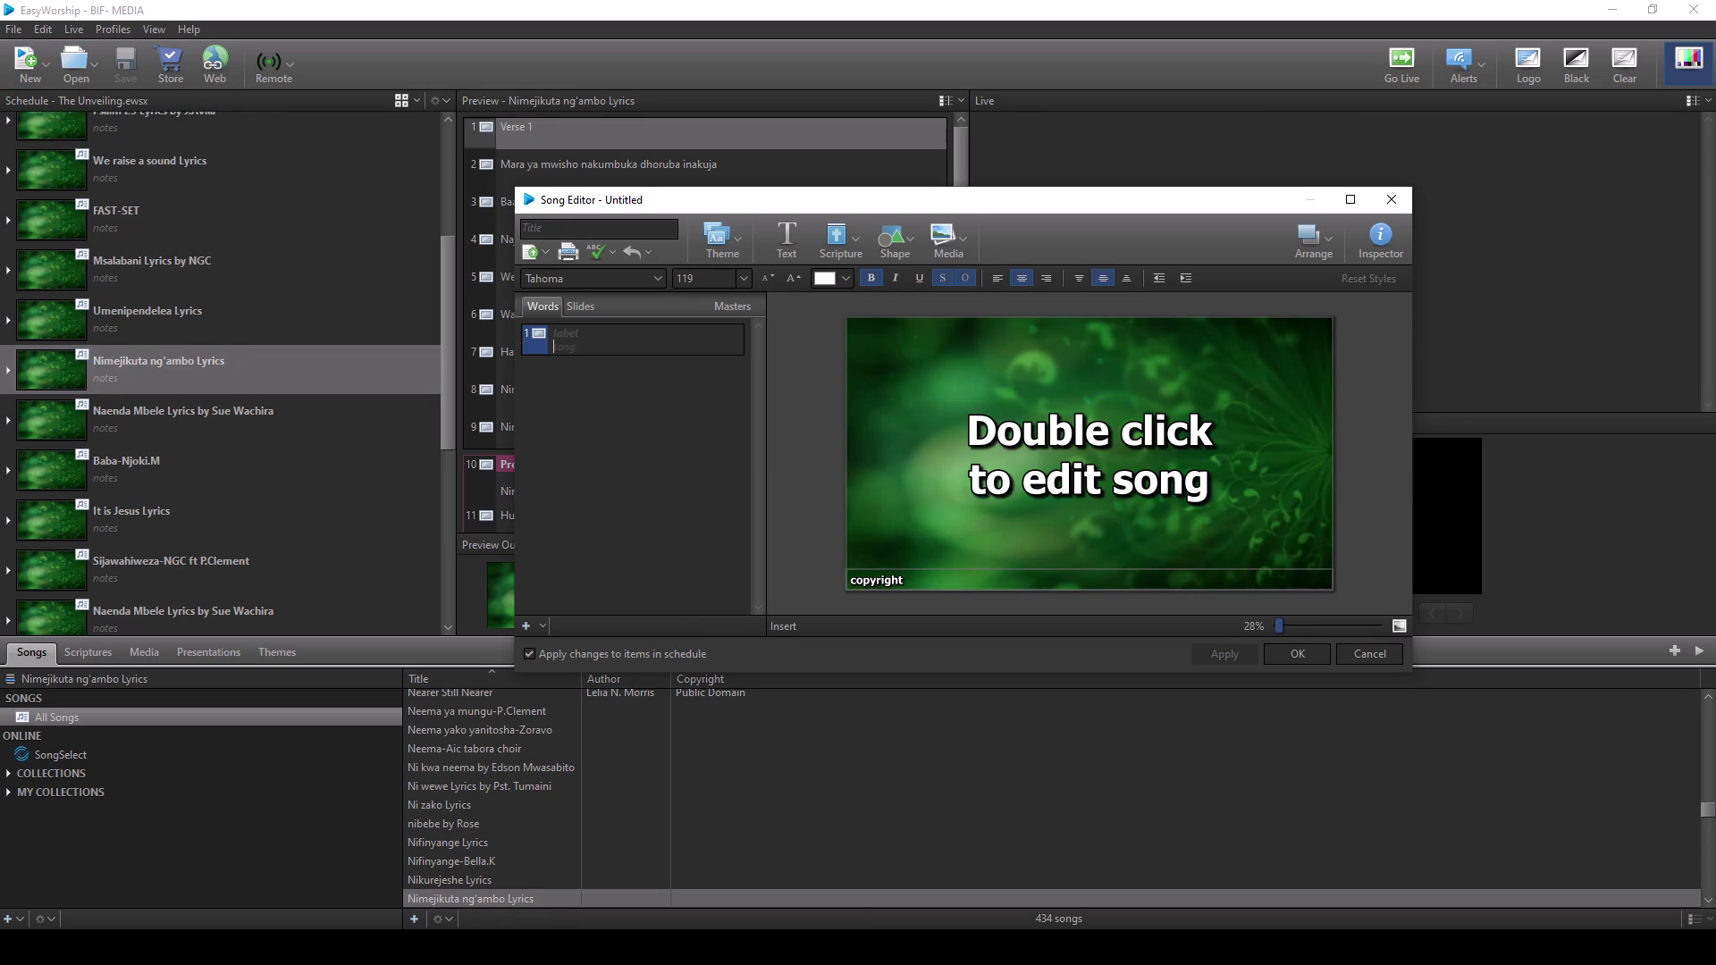
key(ctrl+v)
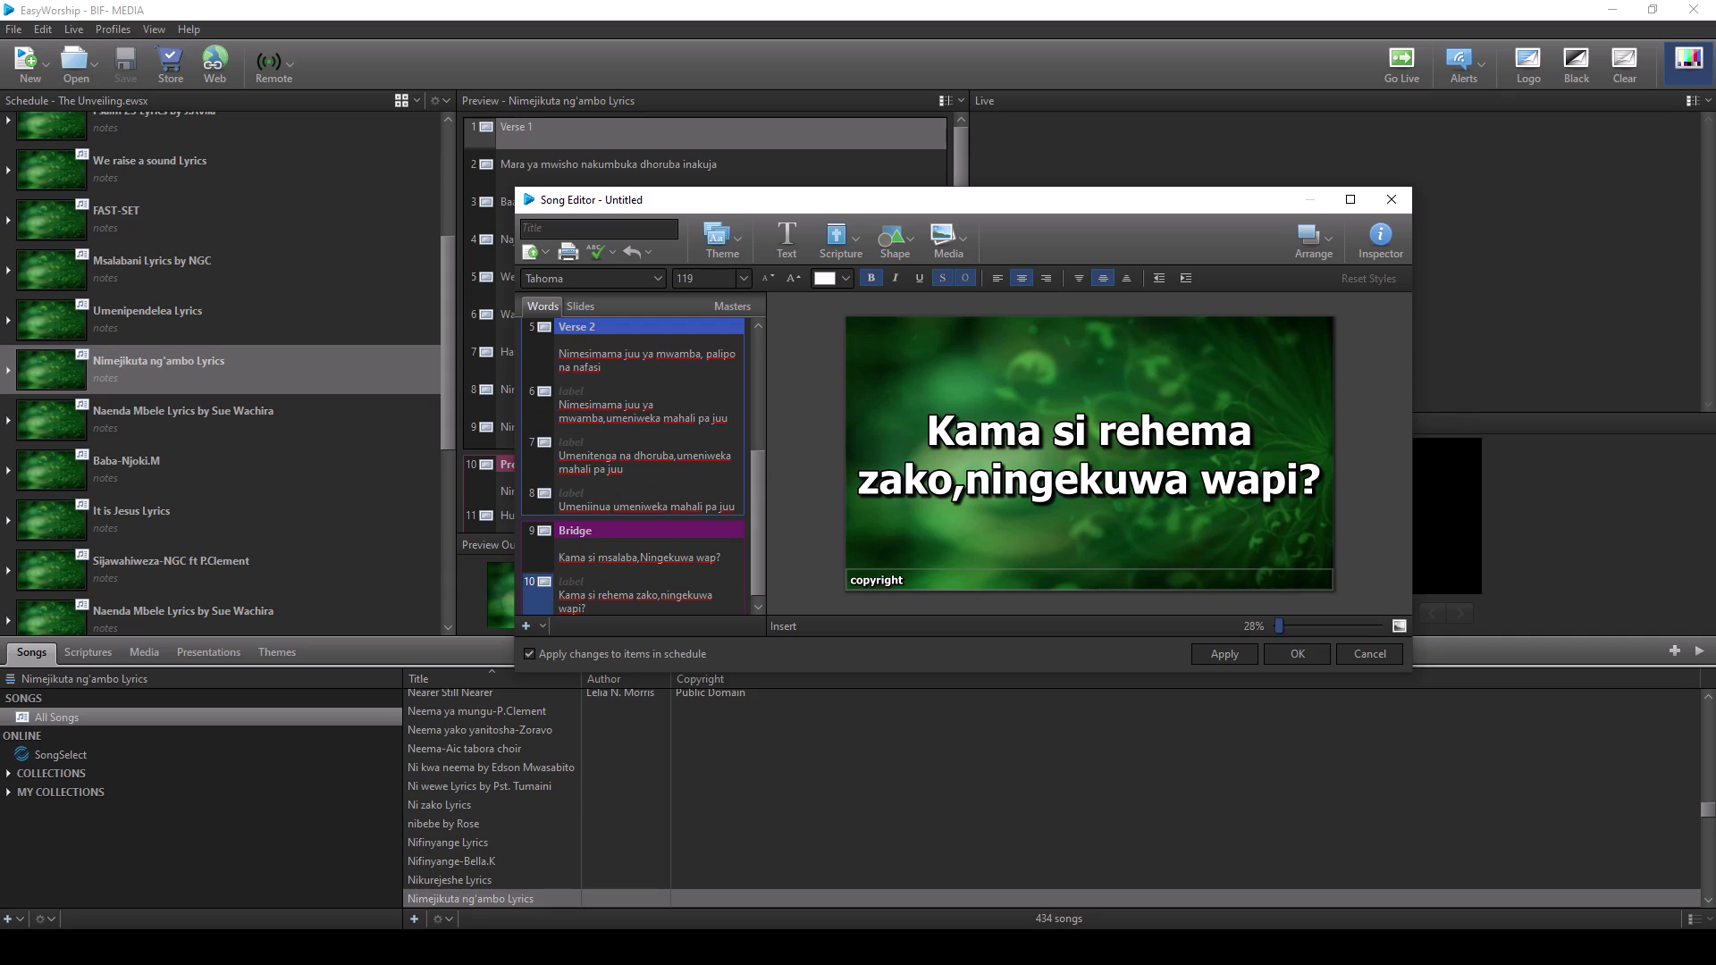
Capitalize "acha" as "Acha" in the new song's first slide.
drag(755, 489, 746, 314)
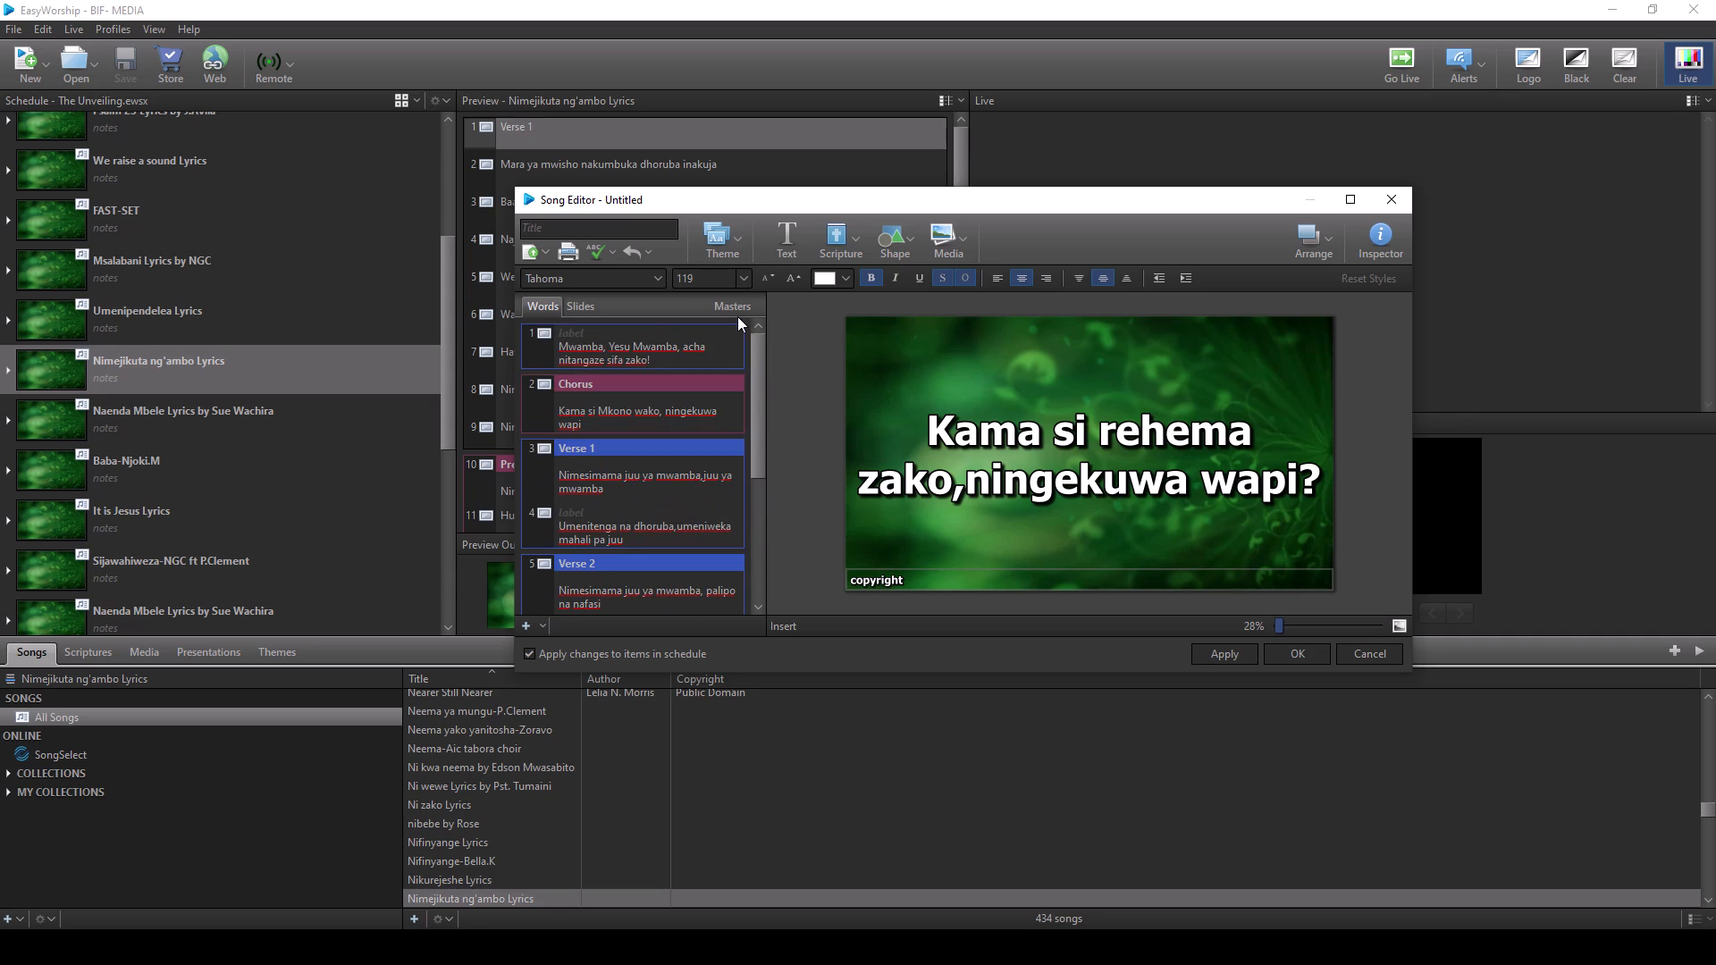
click(614, 363)
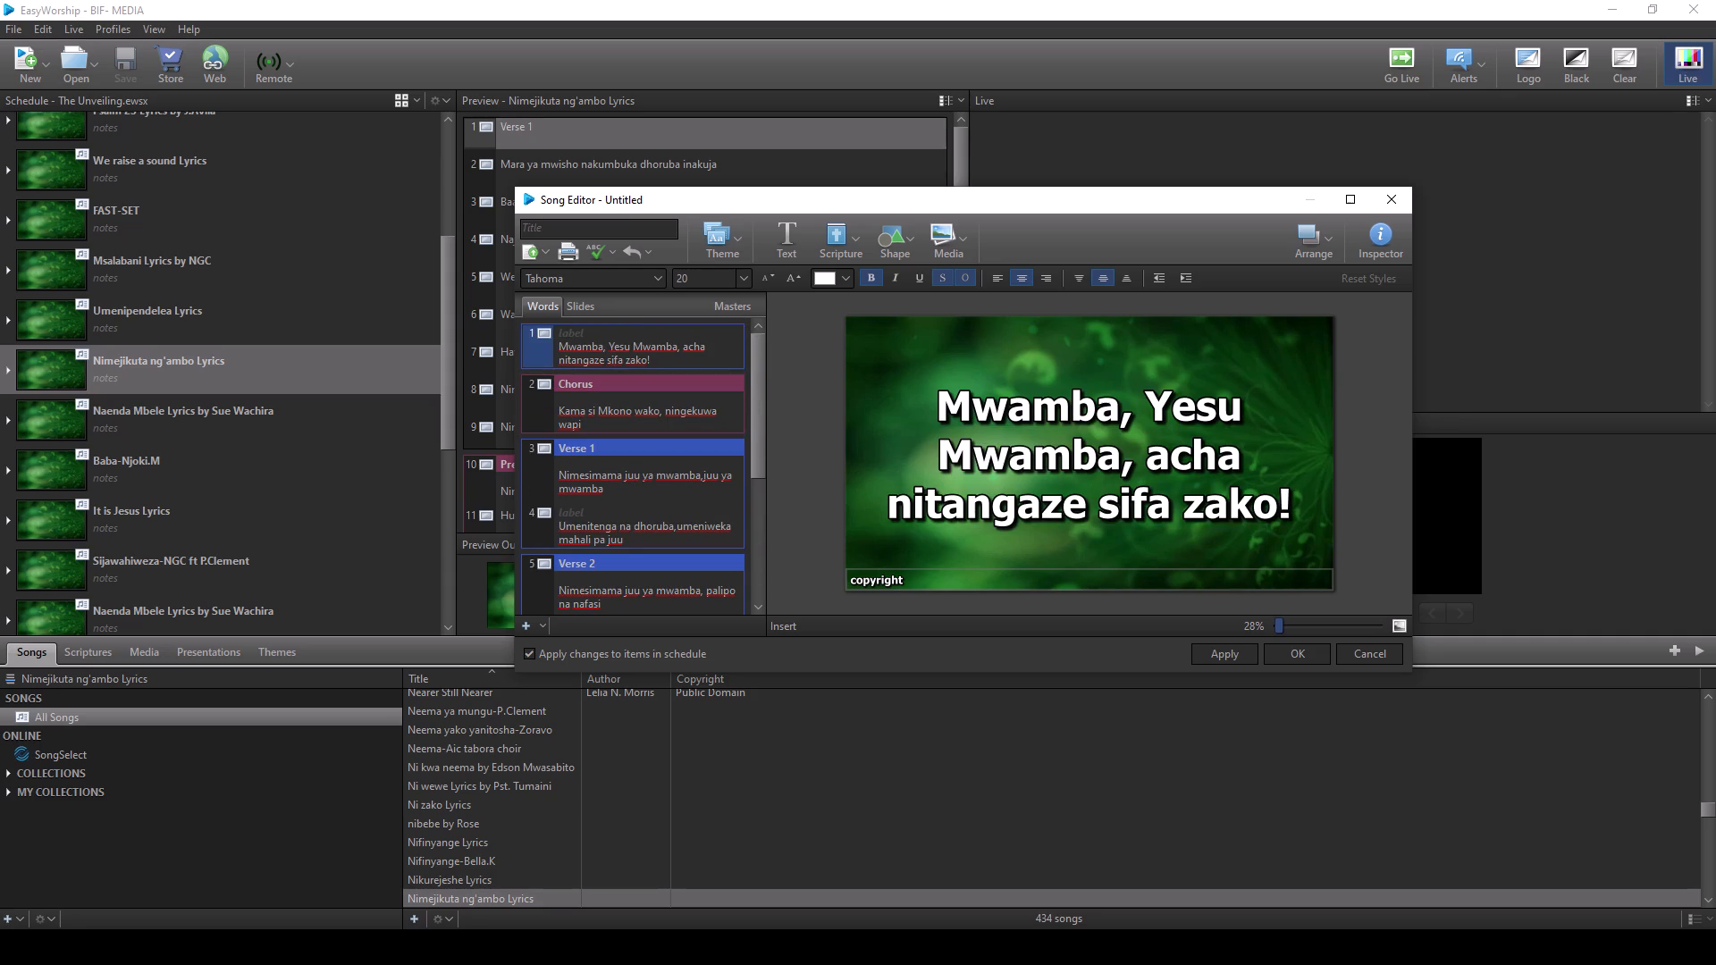
click(687, 343)
key(BackSpace)
key(BackSpace)
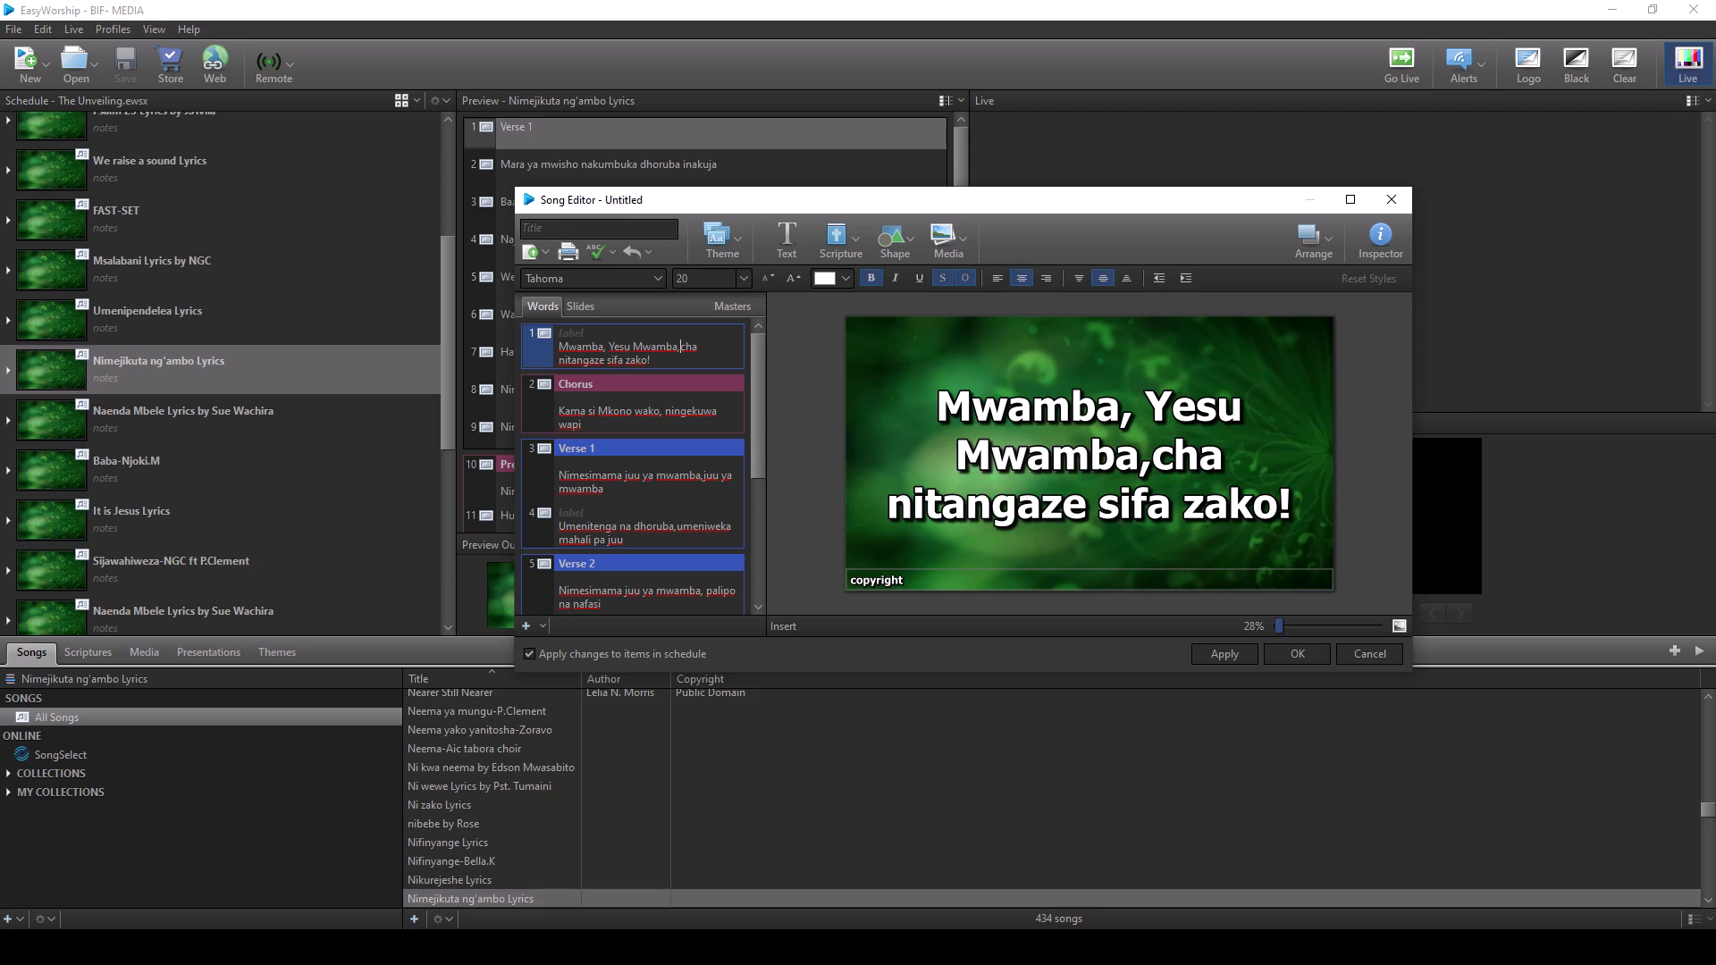
key(space)
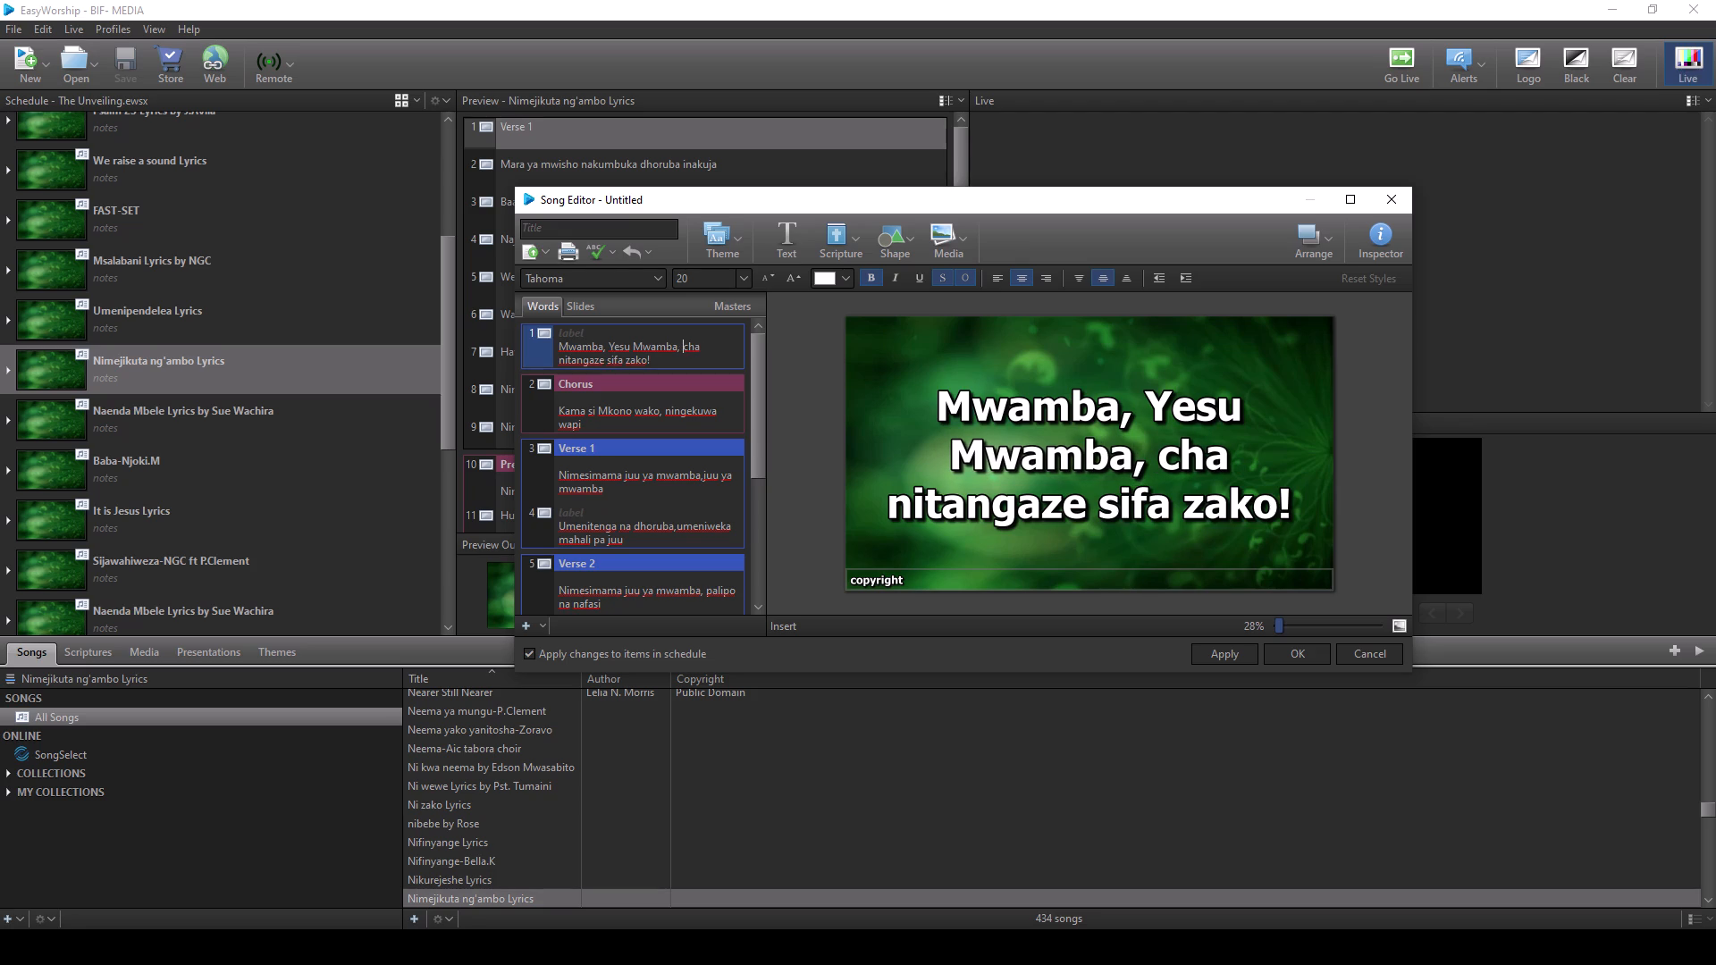
key(s)
key(BackSpace)
key(a)
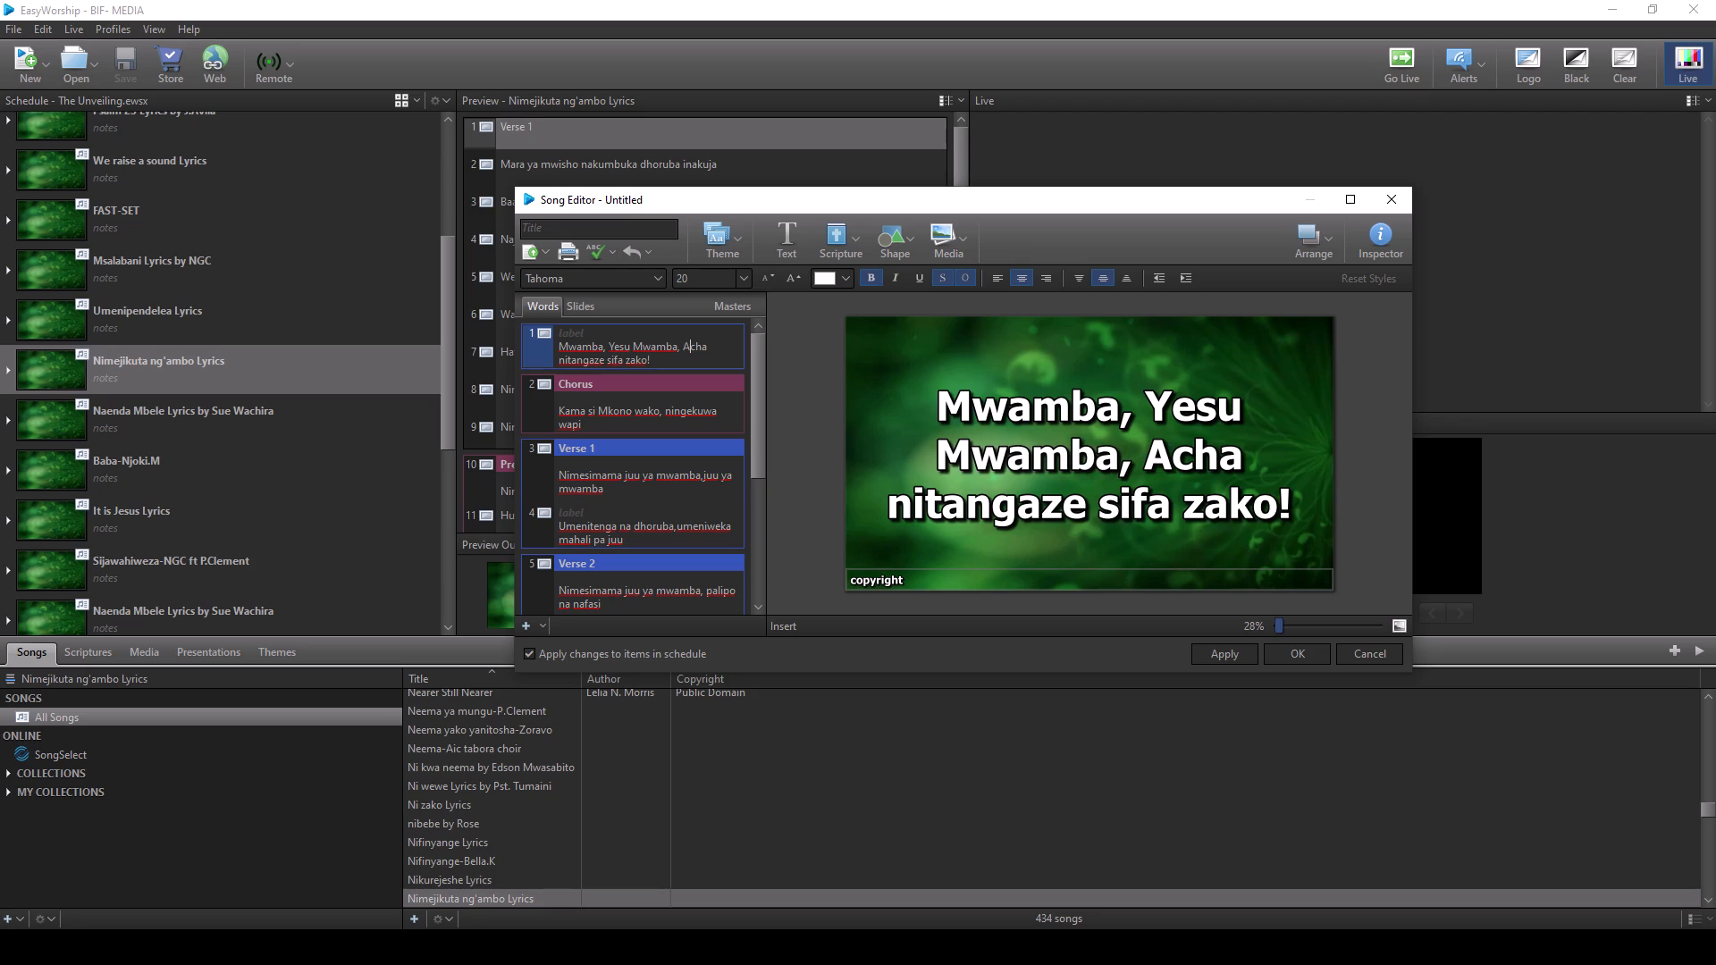
Move "Acha nitangaze sifa zako!" from the first slide onto a new slide of its own directly after it.
drag(686, 345, 686, 360)
key(ctrl+c)
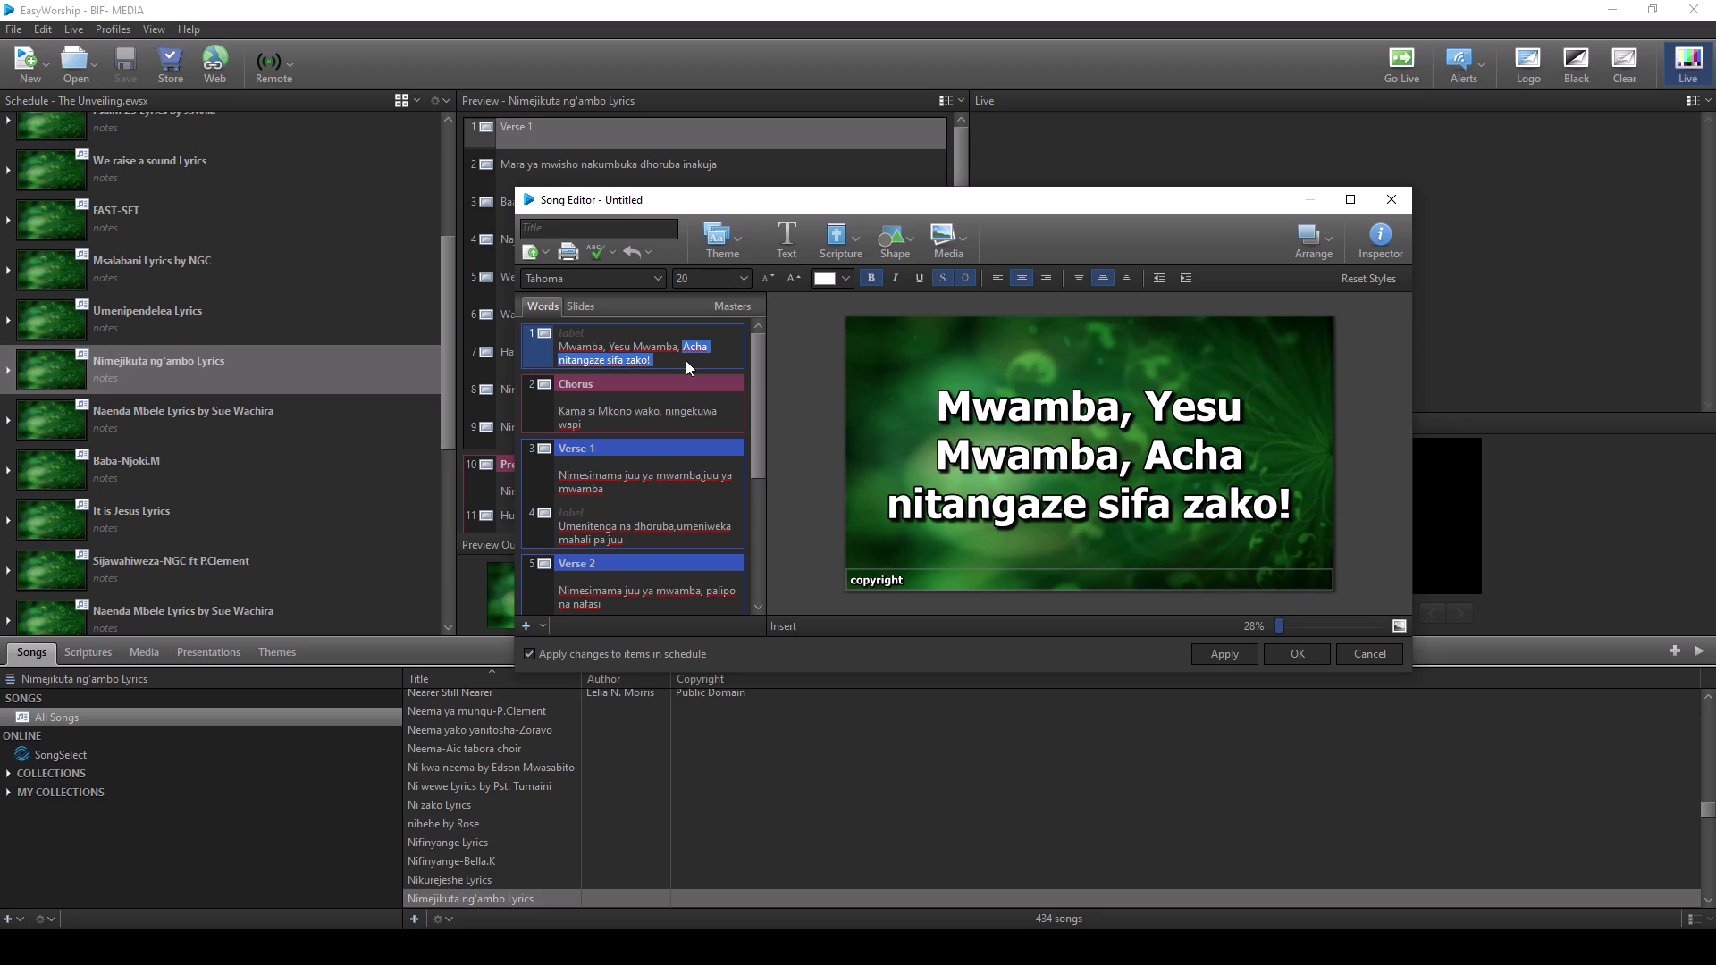
key(BackSpace)
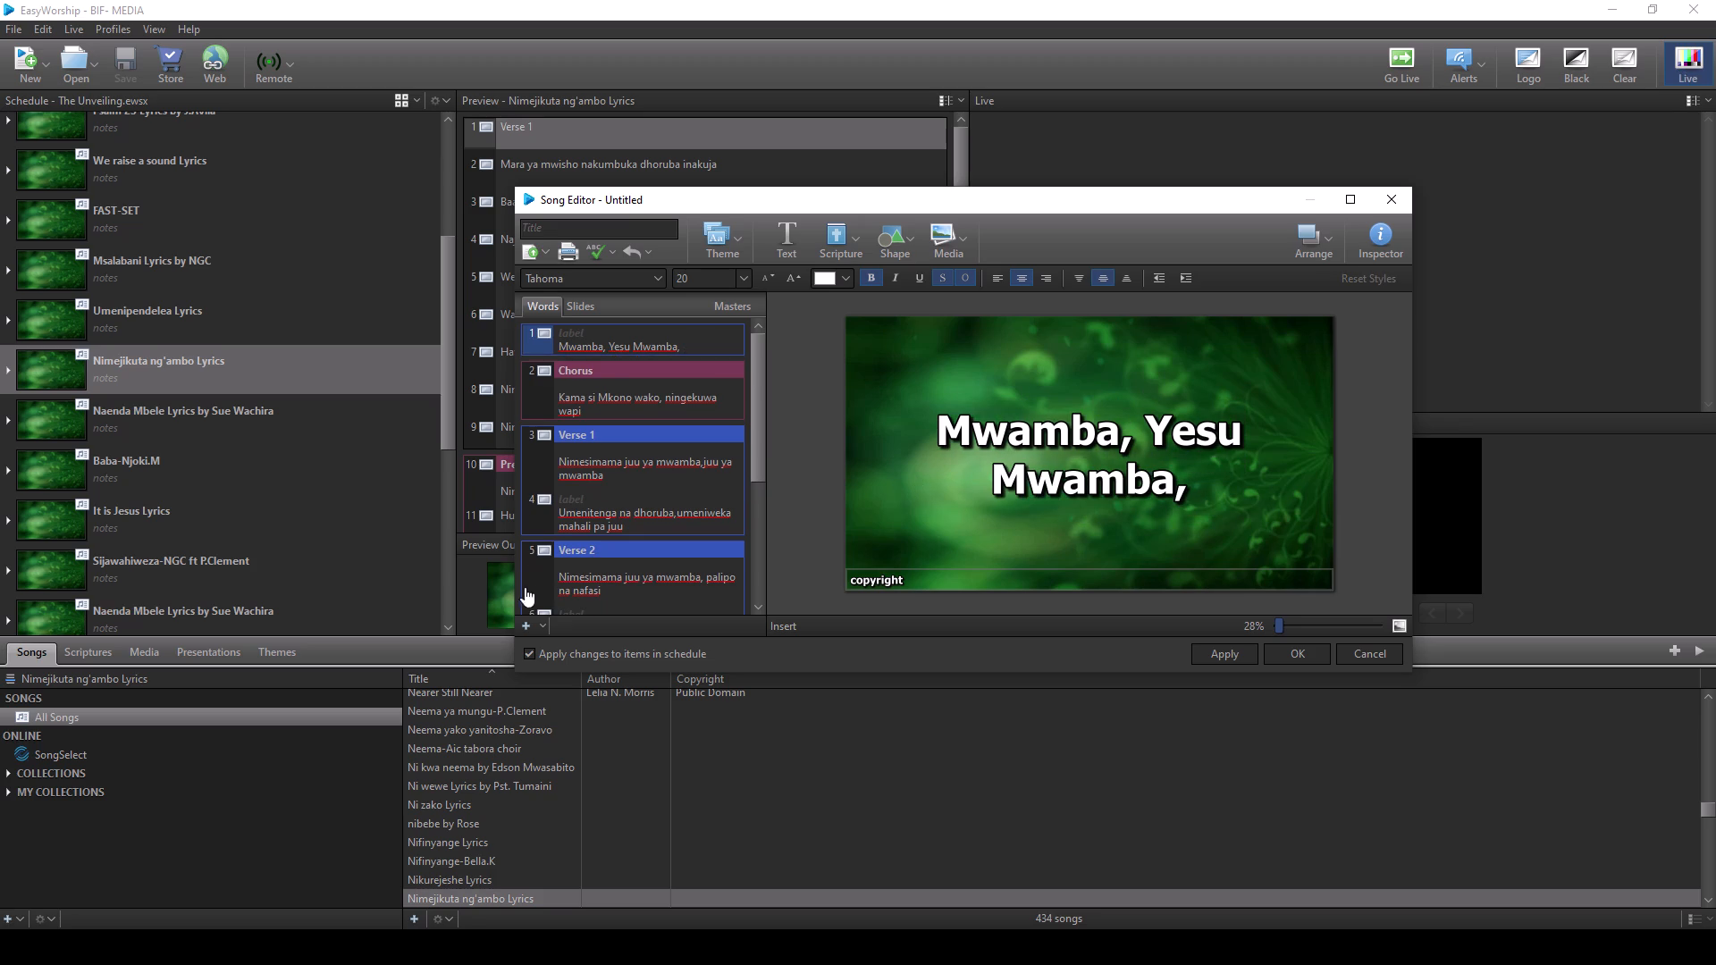
click(520, 620)
click(591, 392)
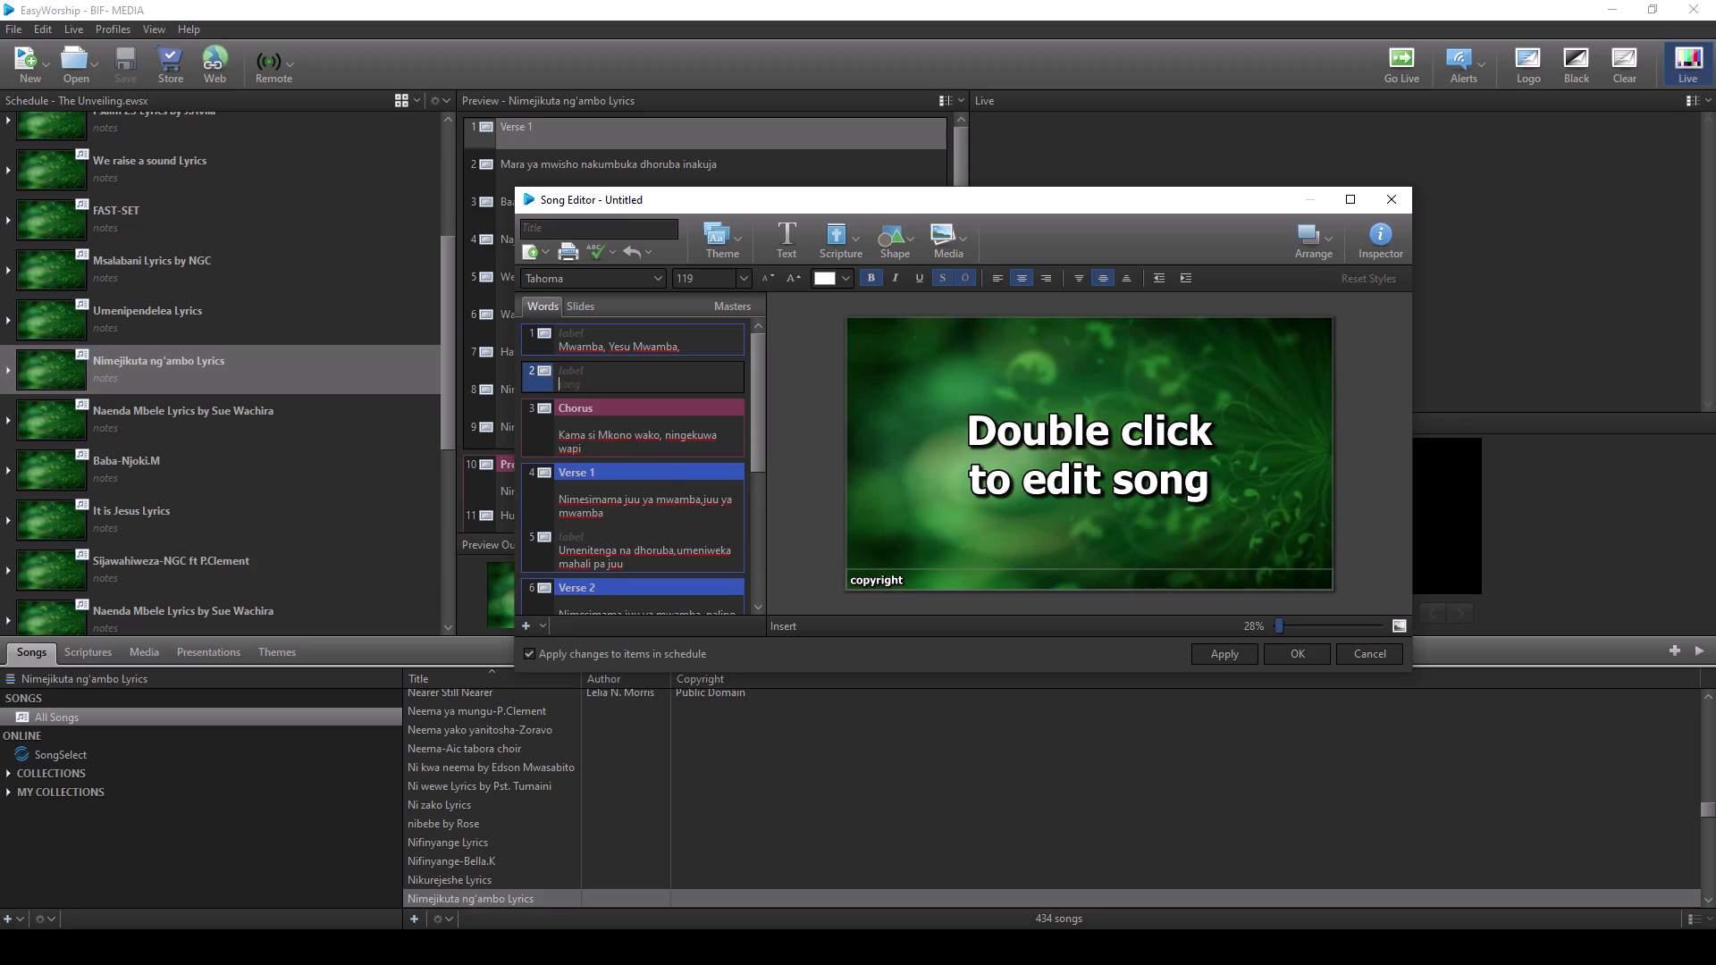
key(ctrl+v)
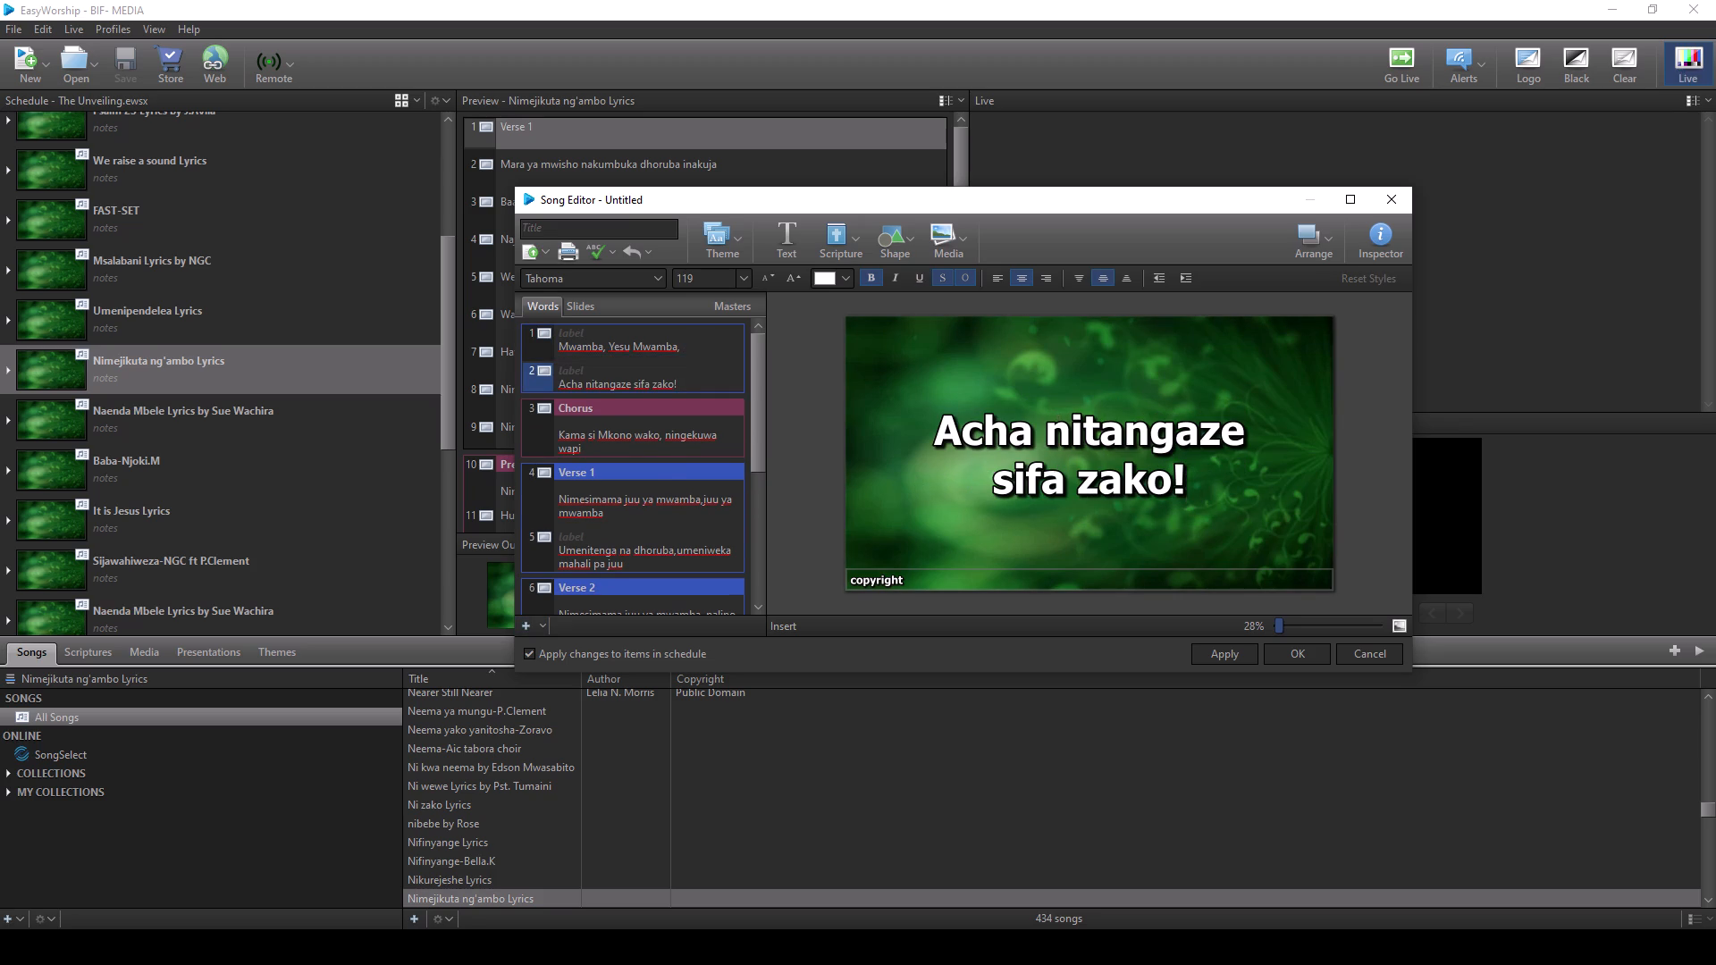
Move "umeniweka mahali pa juu" from the second Verse 2 slide onto a new slide after it, capitalized as "Umeniweka".
click(645, 506)
scroll(646, 506, down, 5)
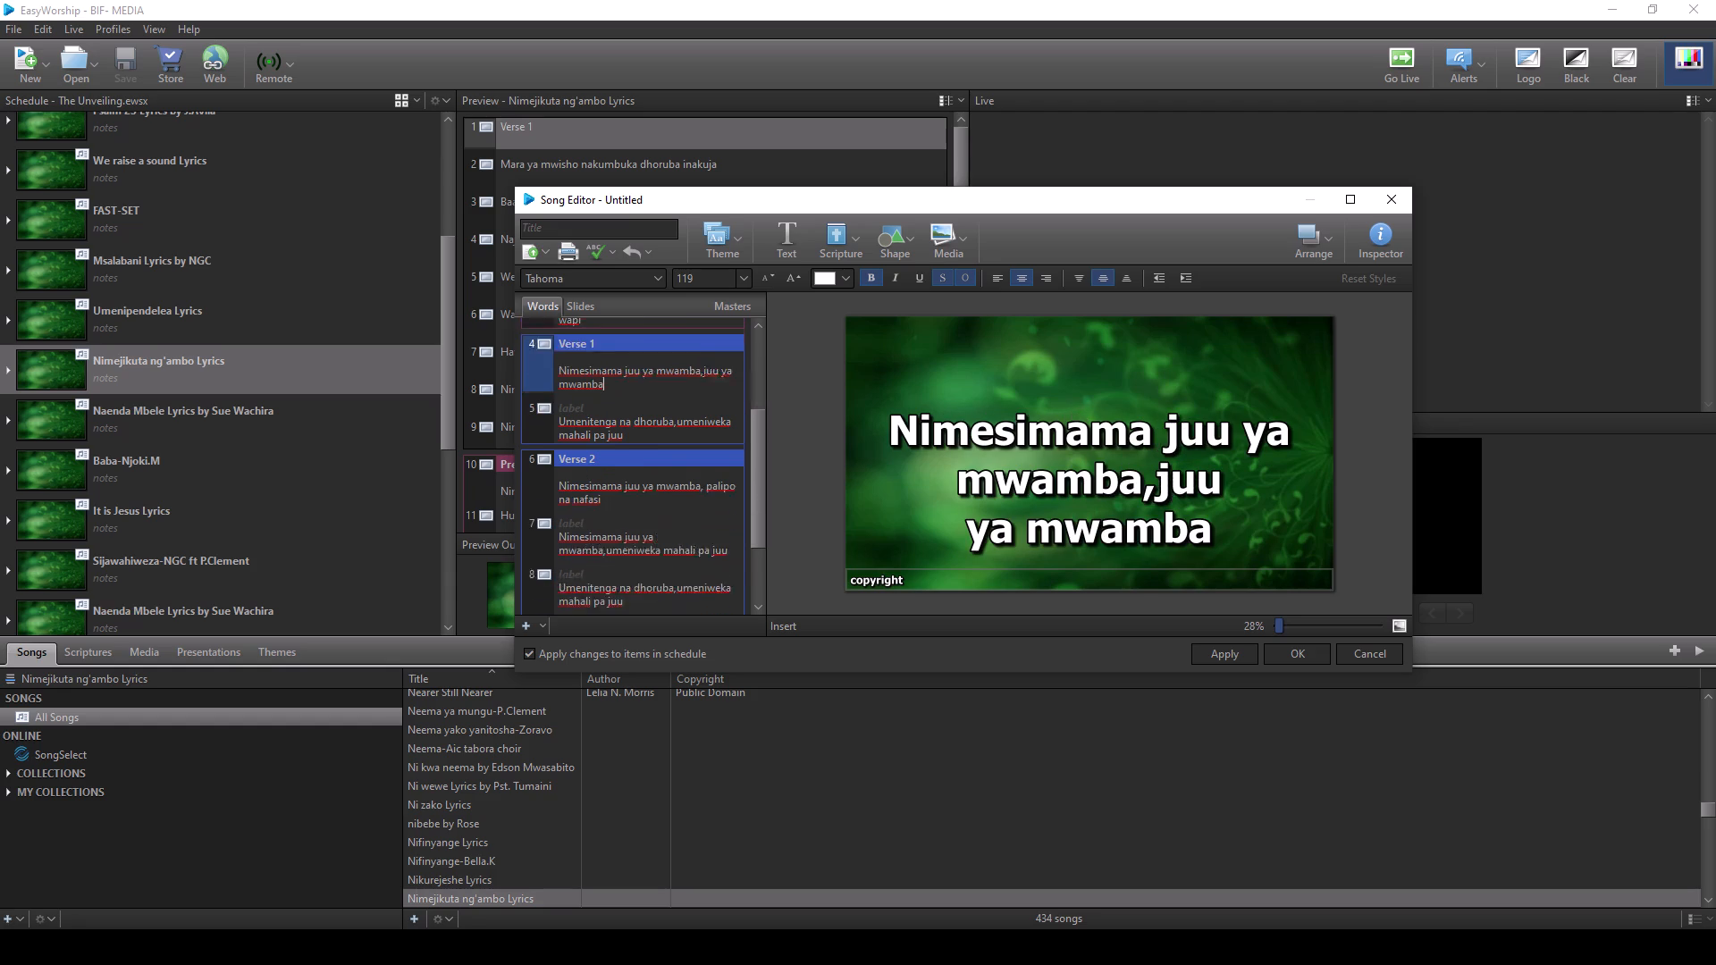
click(650, 513)
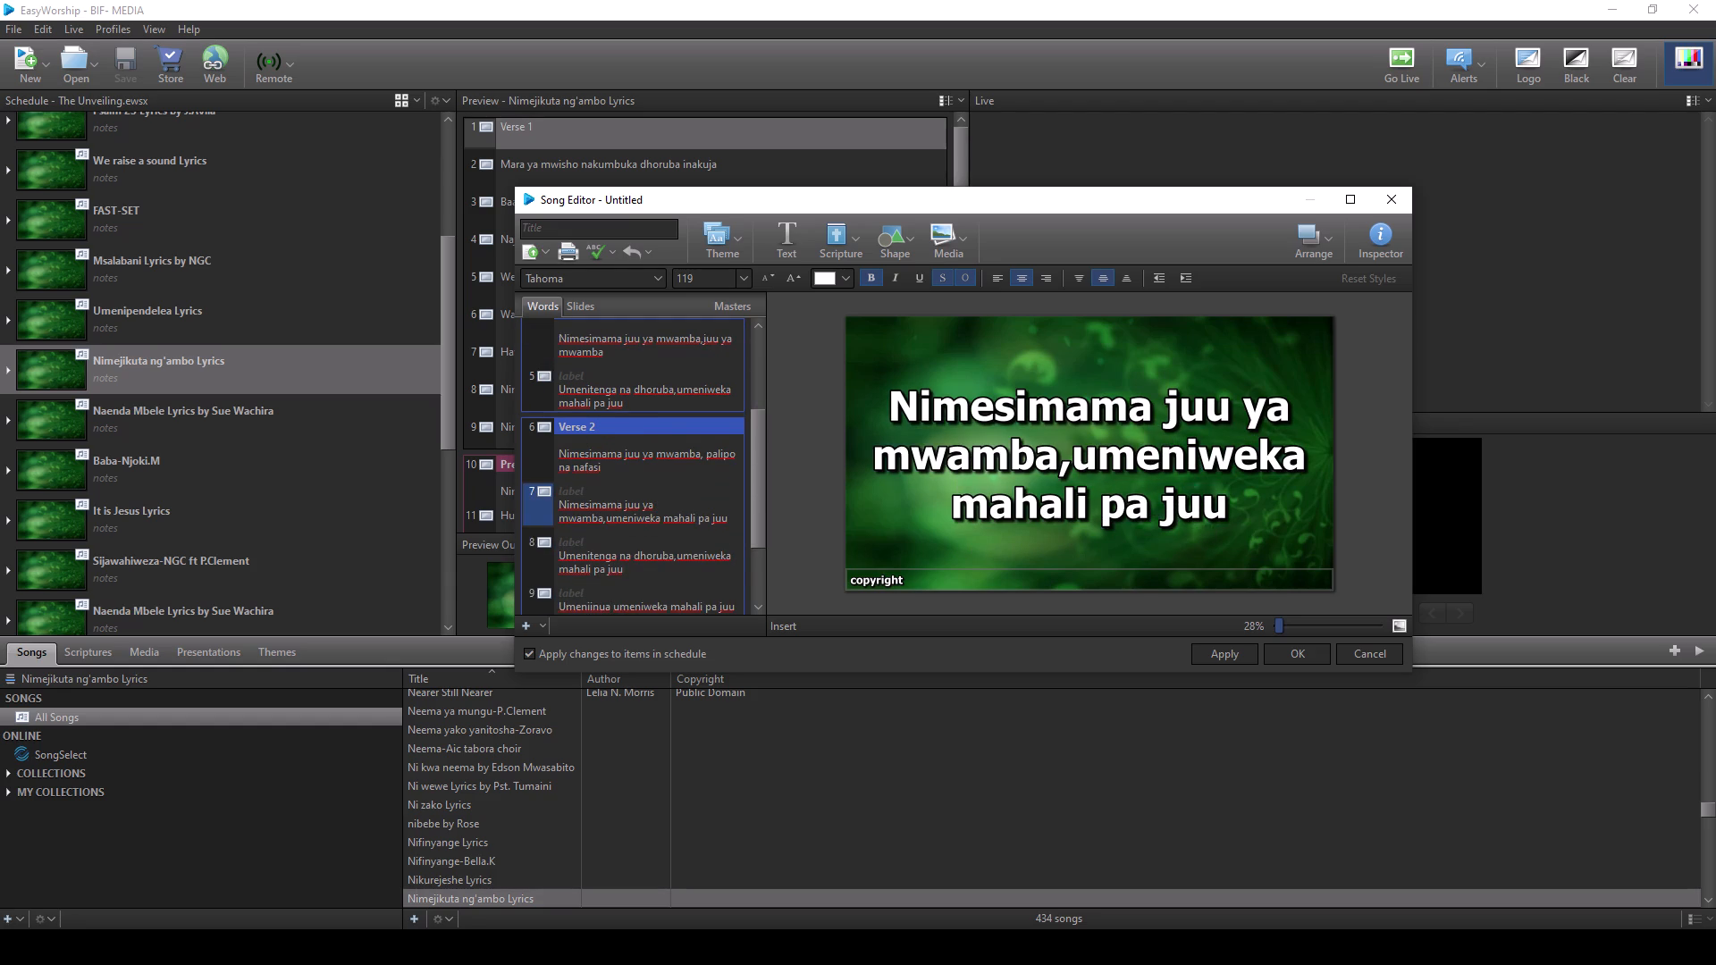
drag(608, 521, 716, 522)
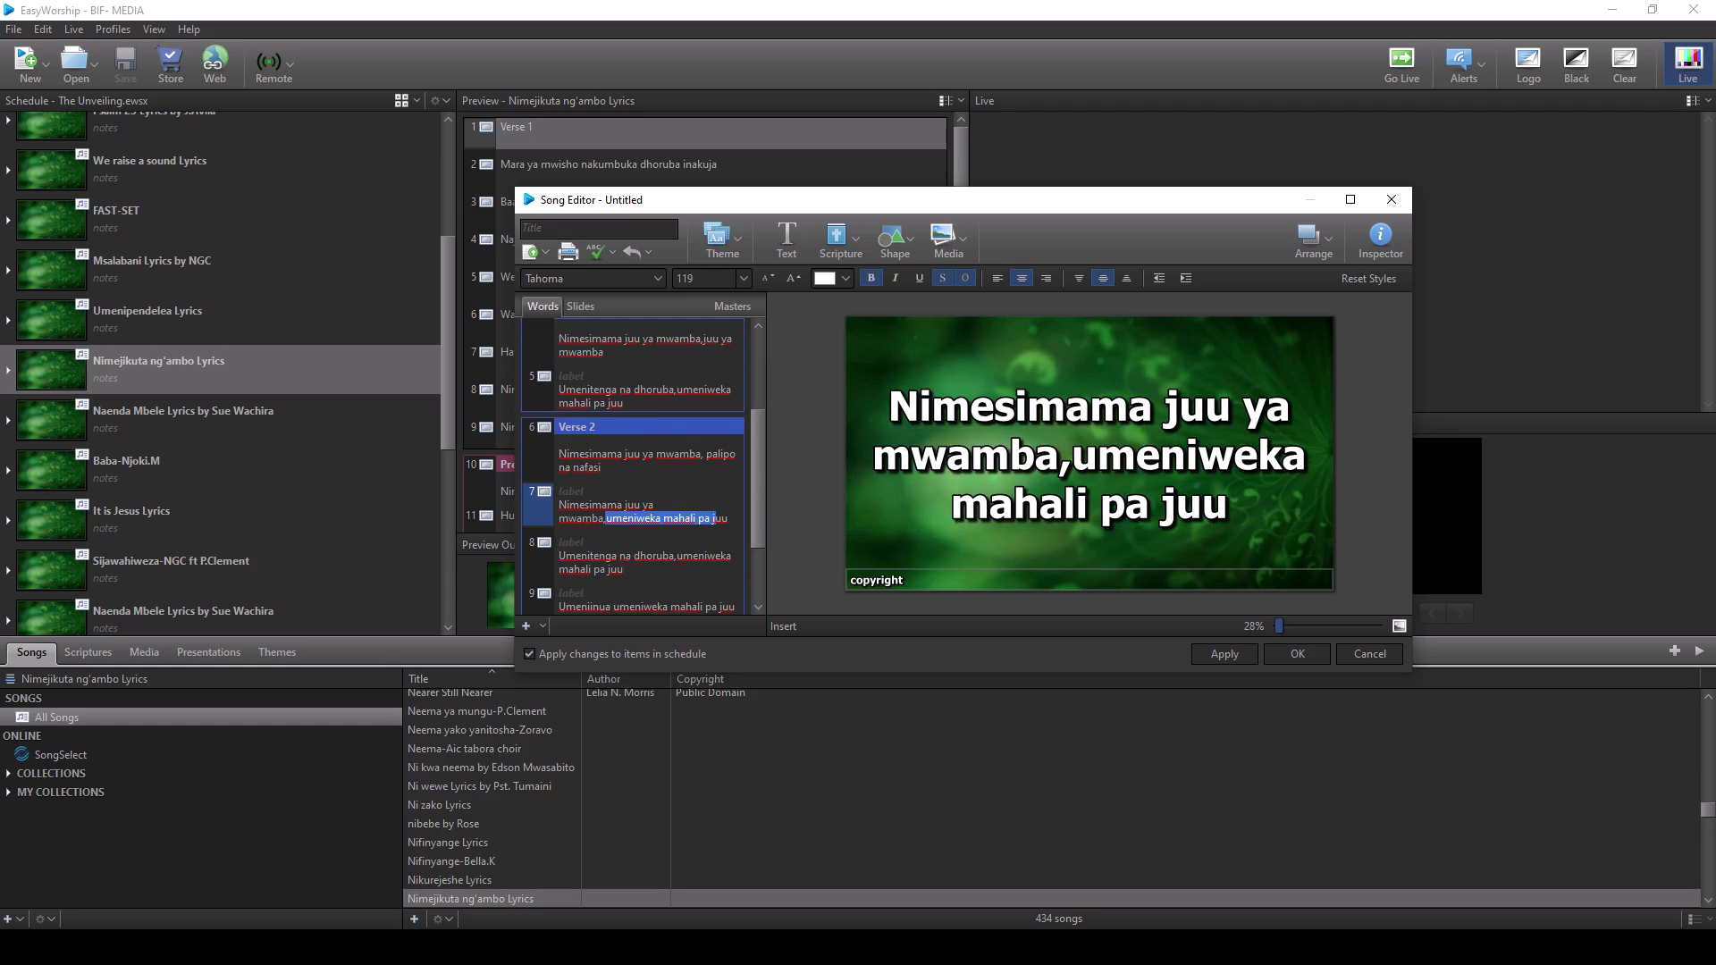
drag(716, 522, 727, 523)
key(ctrl+c)
key(ctrl+c)
key(BackSpace)
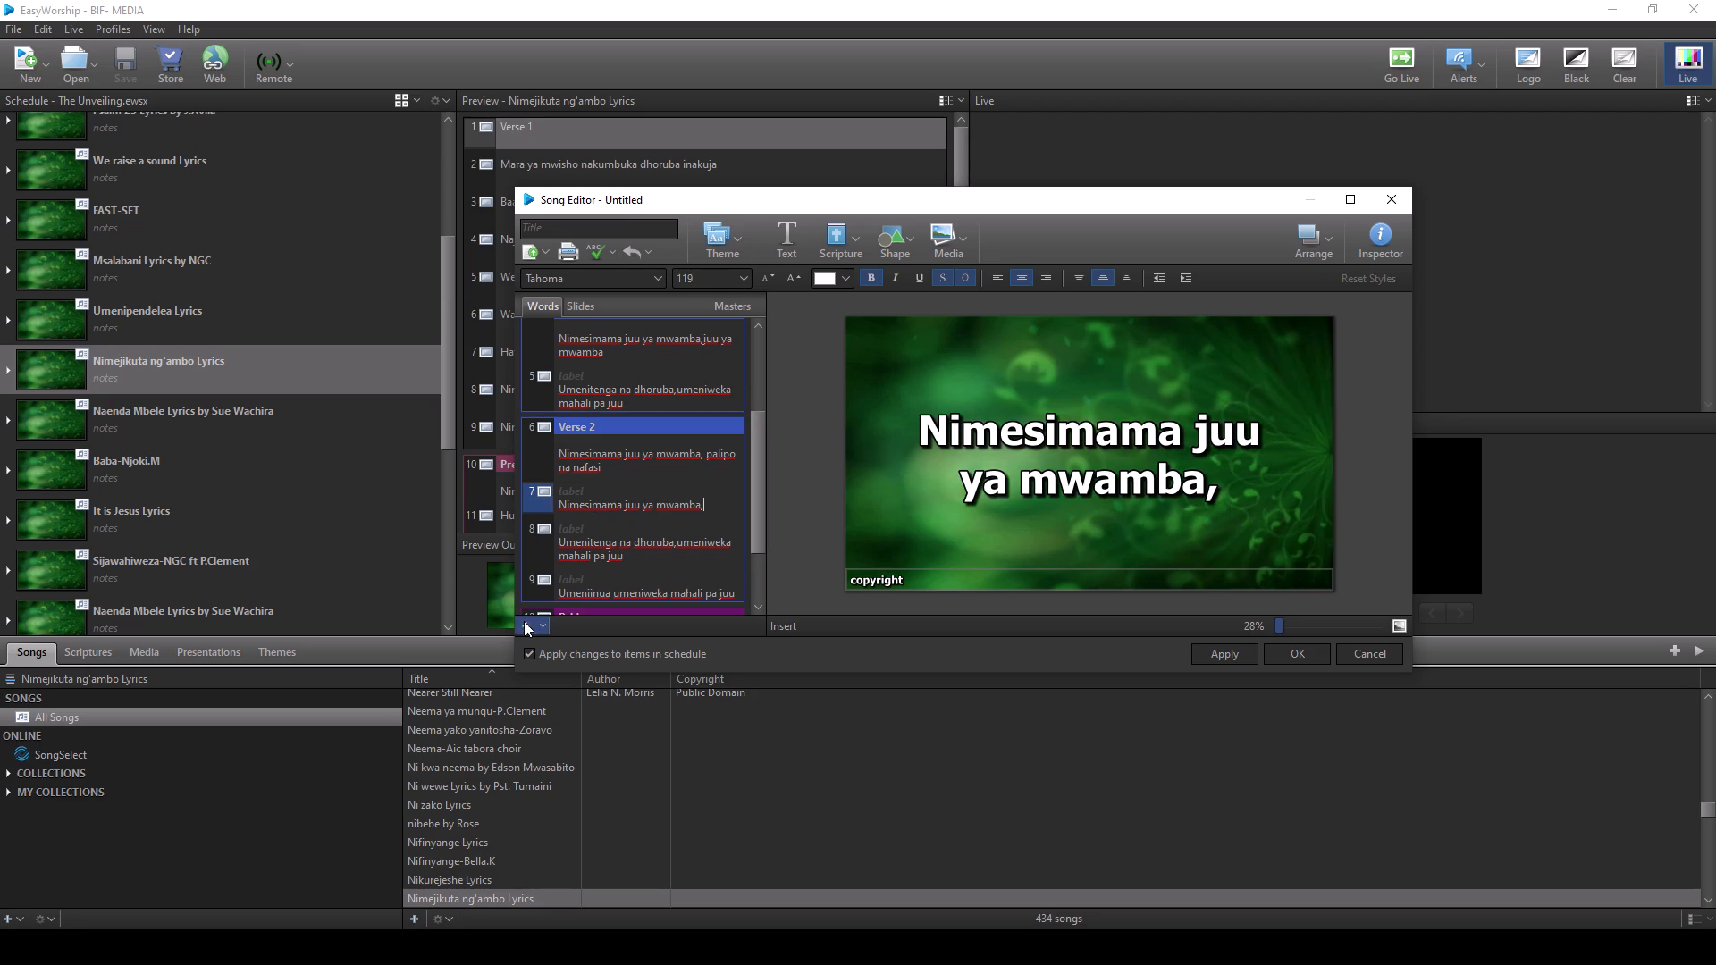
click(525, 623)
click(590, 549)
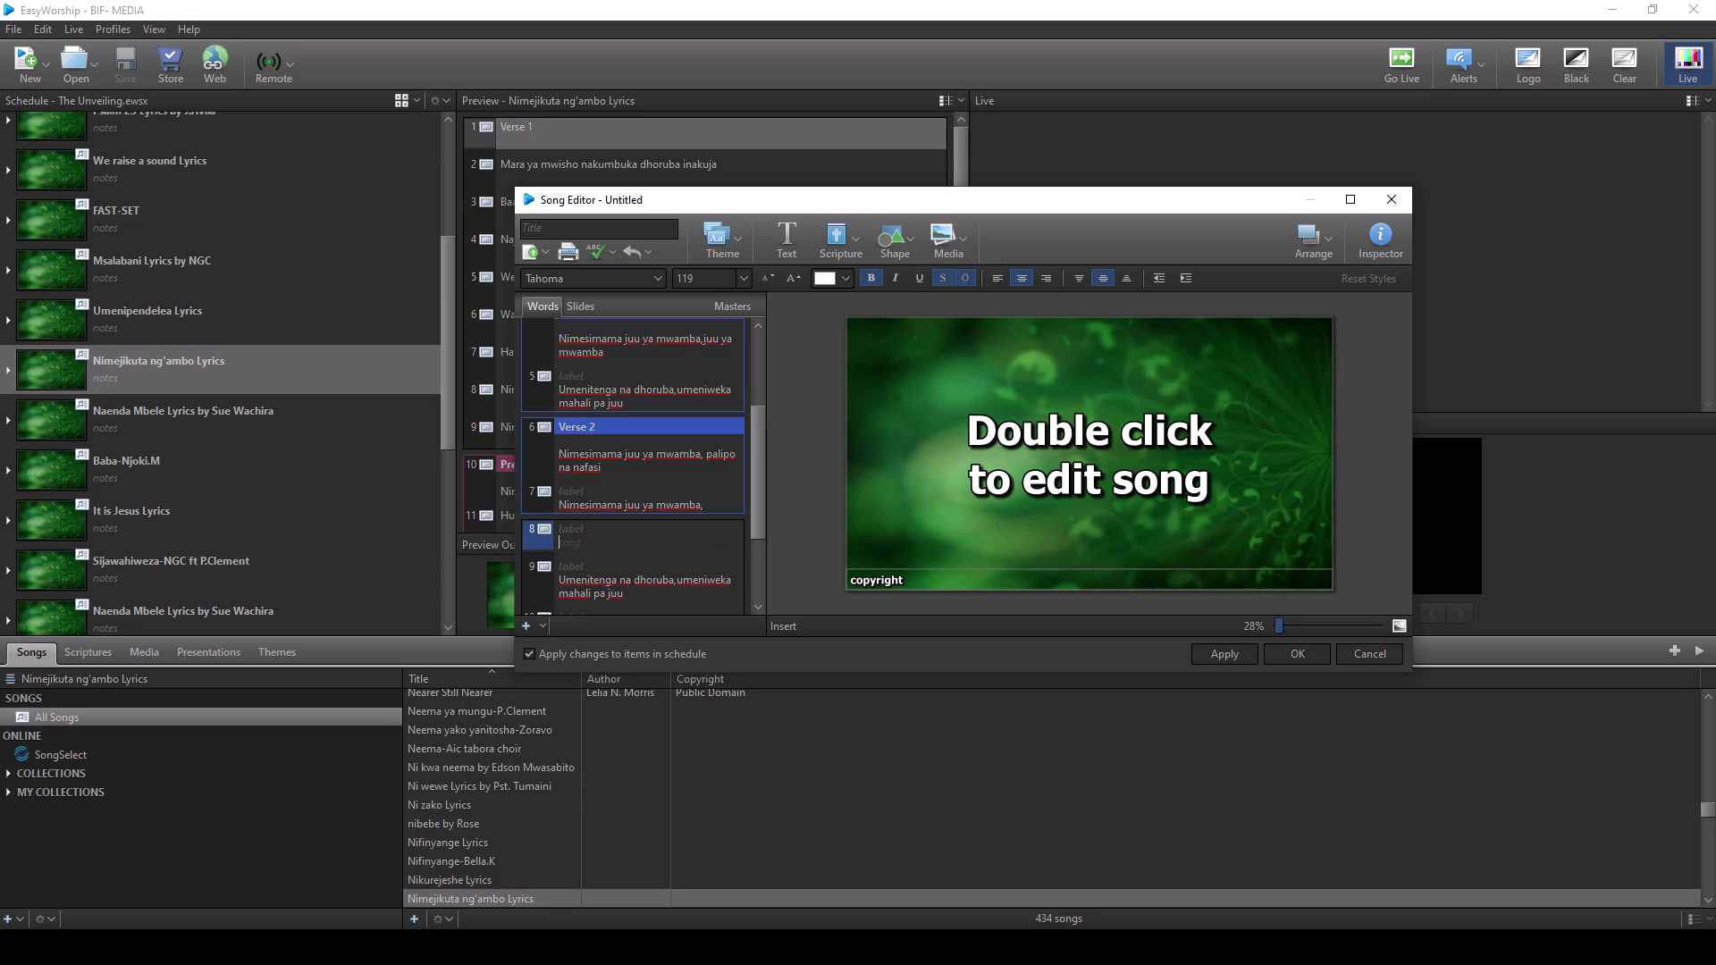
key(ctrl+v)
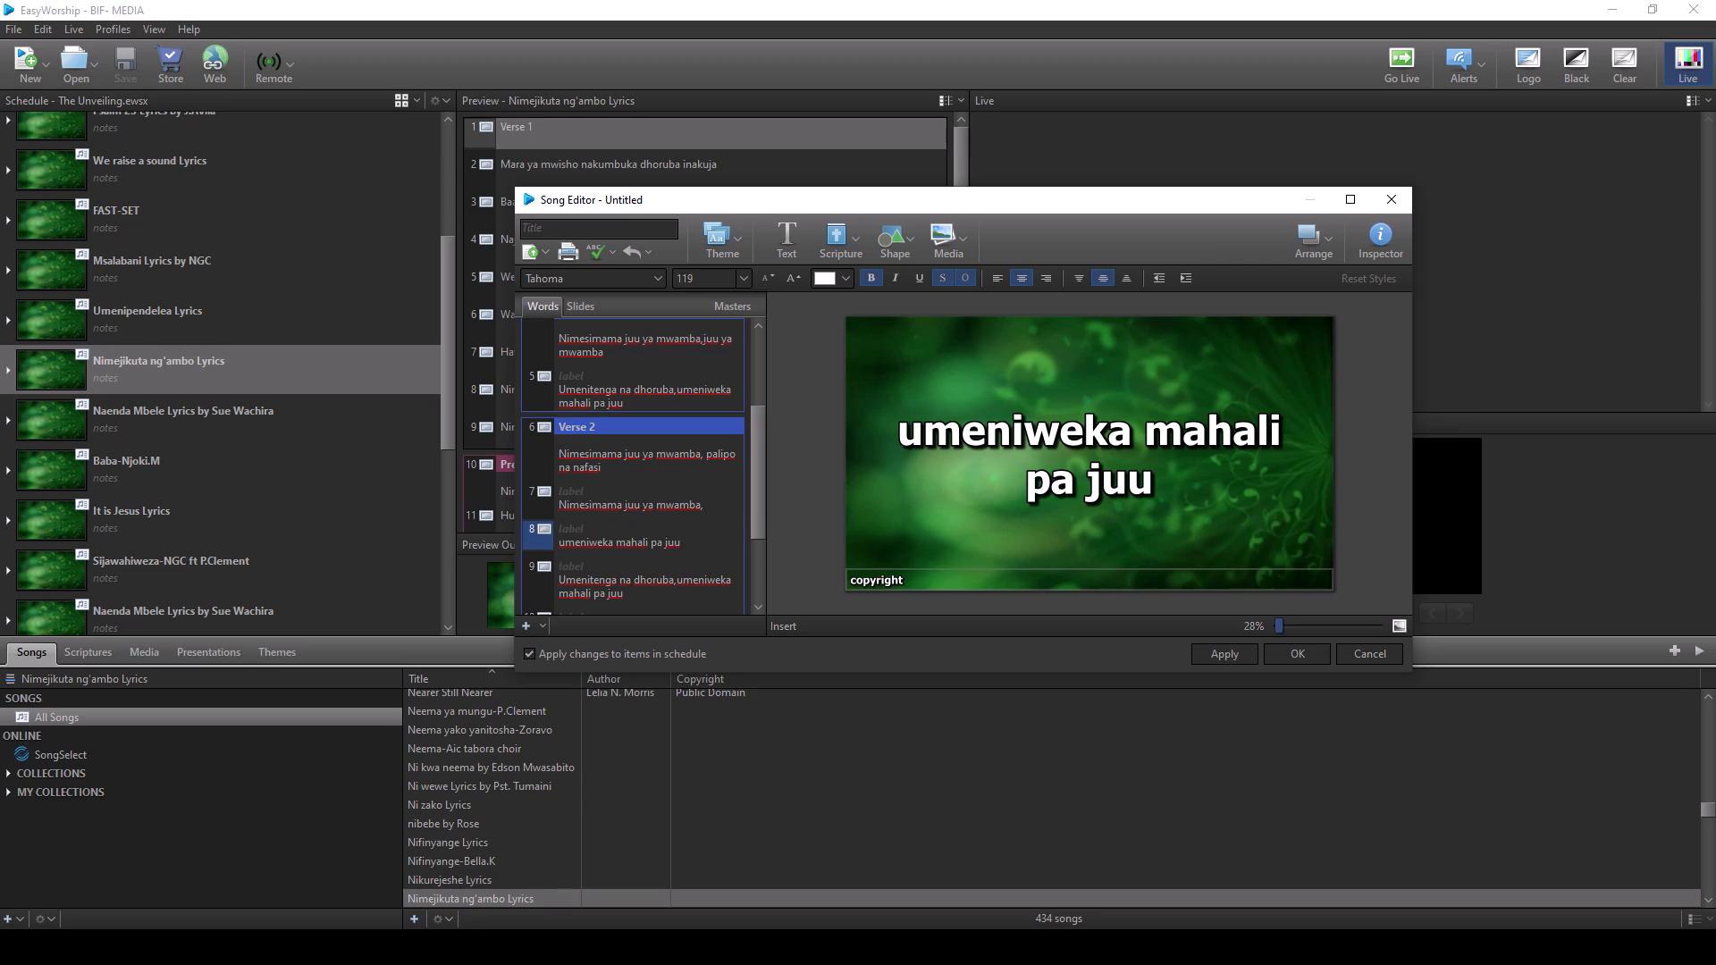
click(565, 543)
key(BackSpace)
key(u)
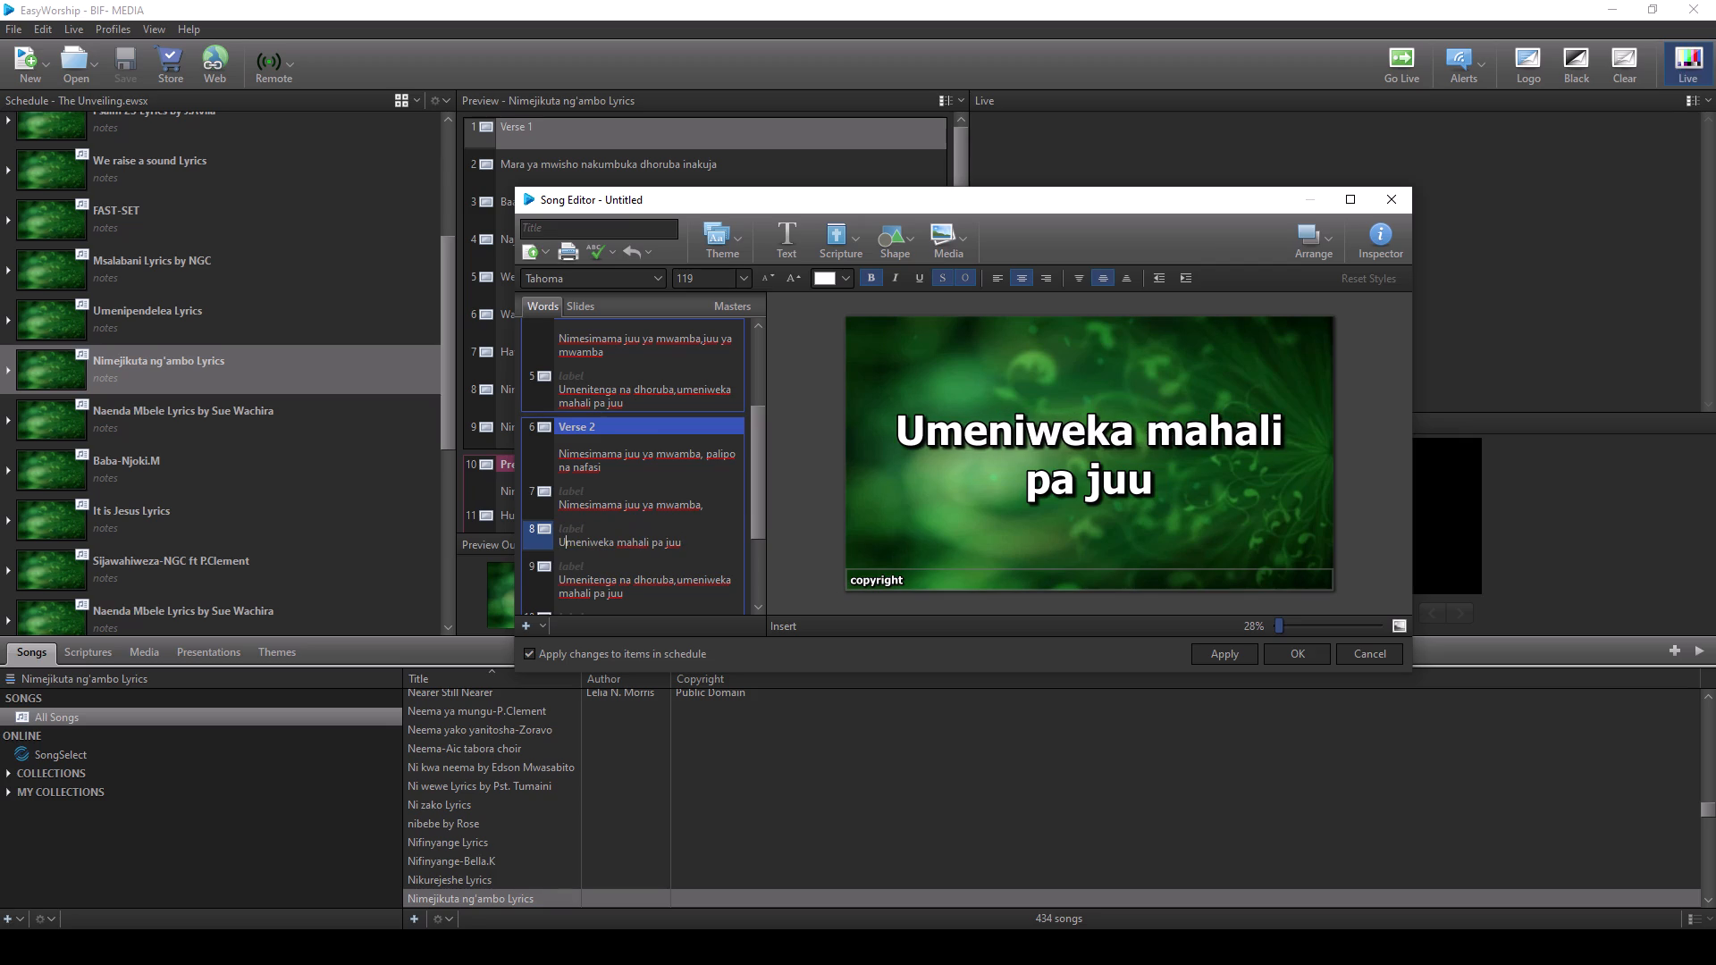
Look over the song's remaining slides through the Bridge, and back up to Verse 1 and the opening.
scroll(585, 543, down, 10)
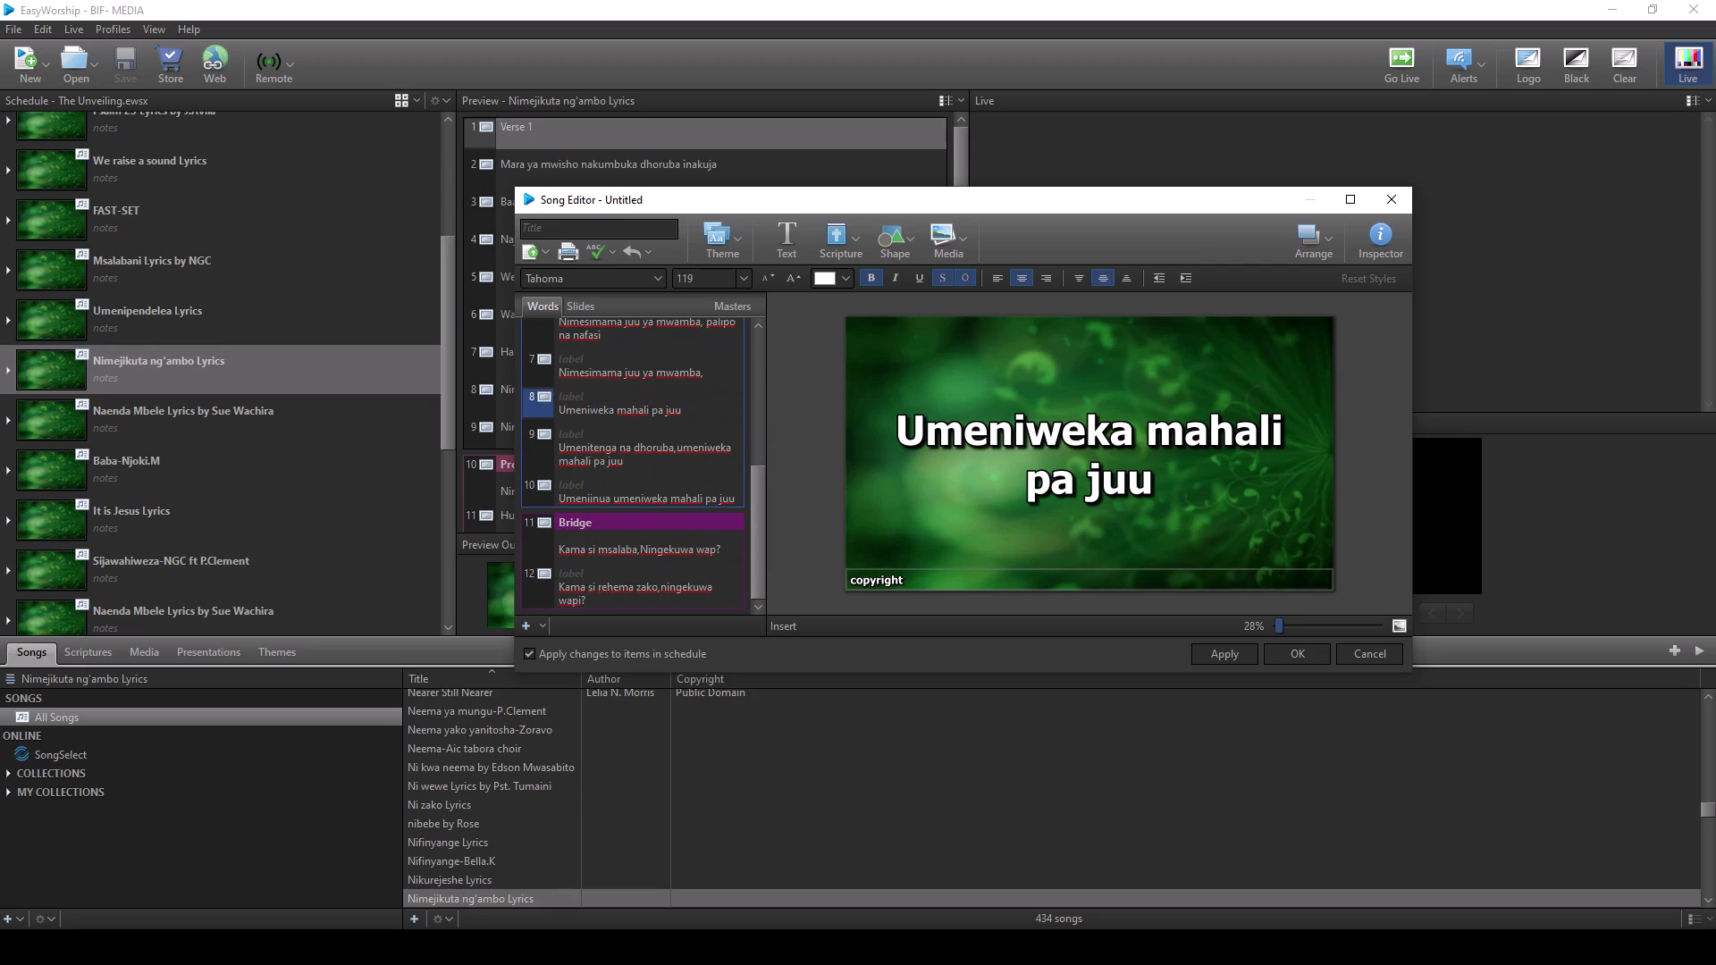
click(640, 586)
scroll(640, 581, up, 14)
scroll(644, 477, up, 5)
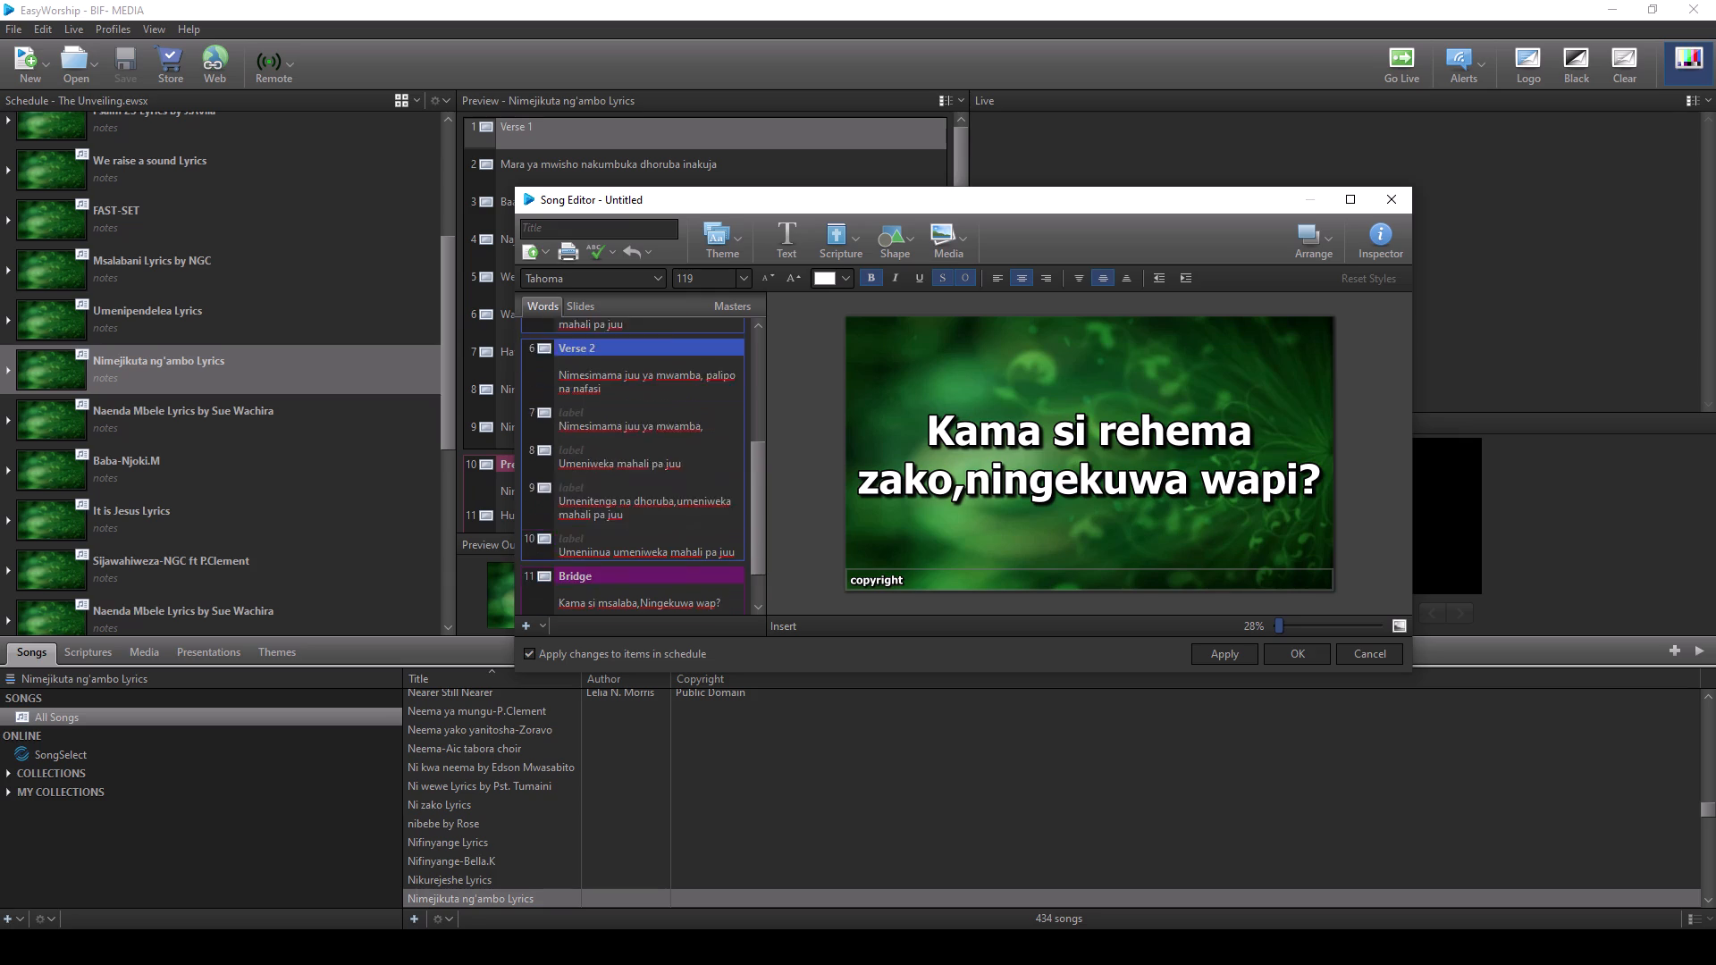
scroll(648, 452, up, 7)
click(652, 488)
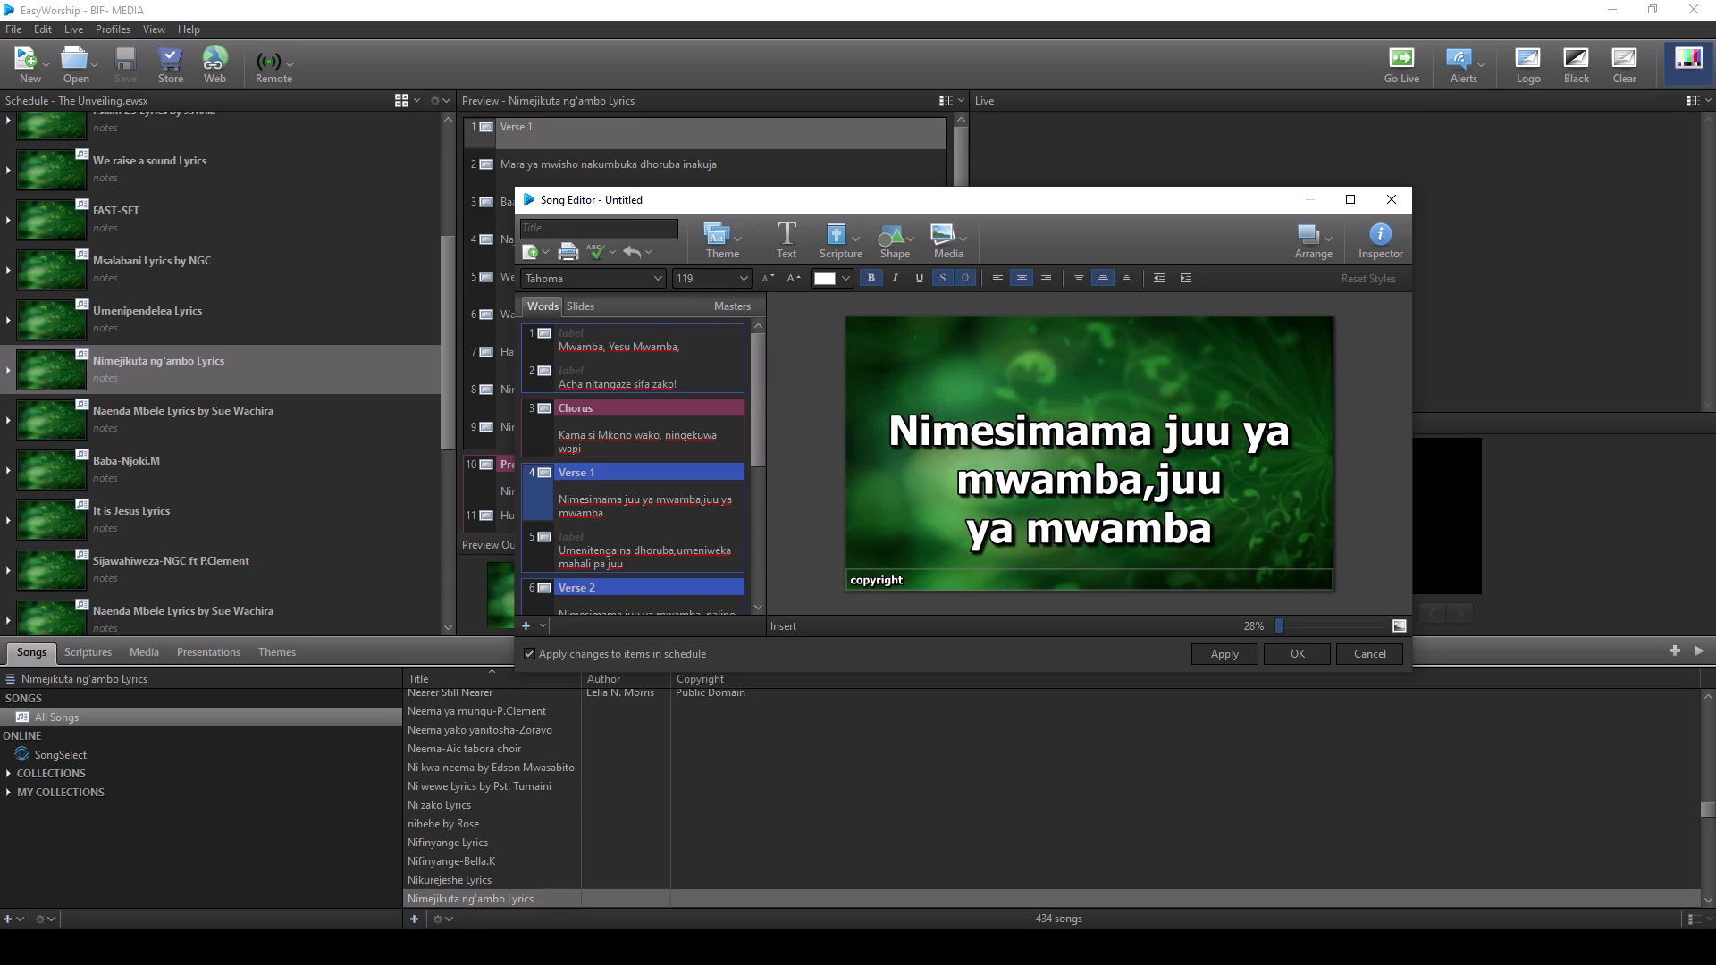
scroll(657, 501, up, 13)
Title the song "Kama Si Mkono Wako Lyrics" using the heading copied from the Chrome lyrics page, and save it in EasyWorship.
click(610, 230)
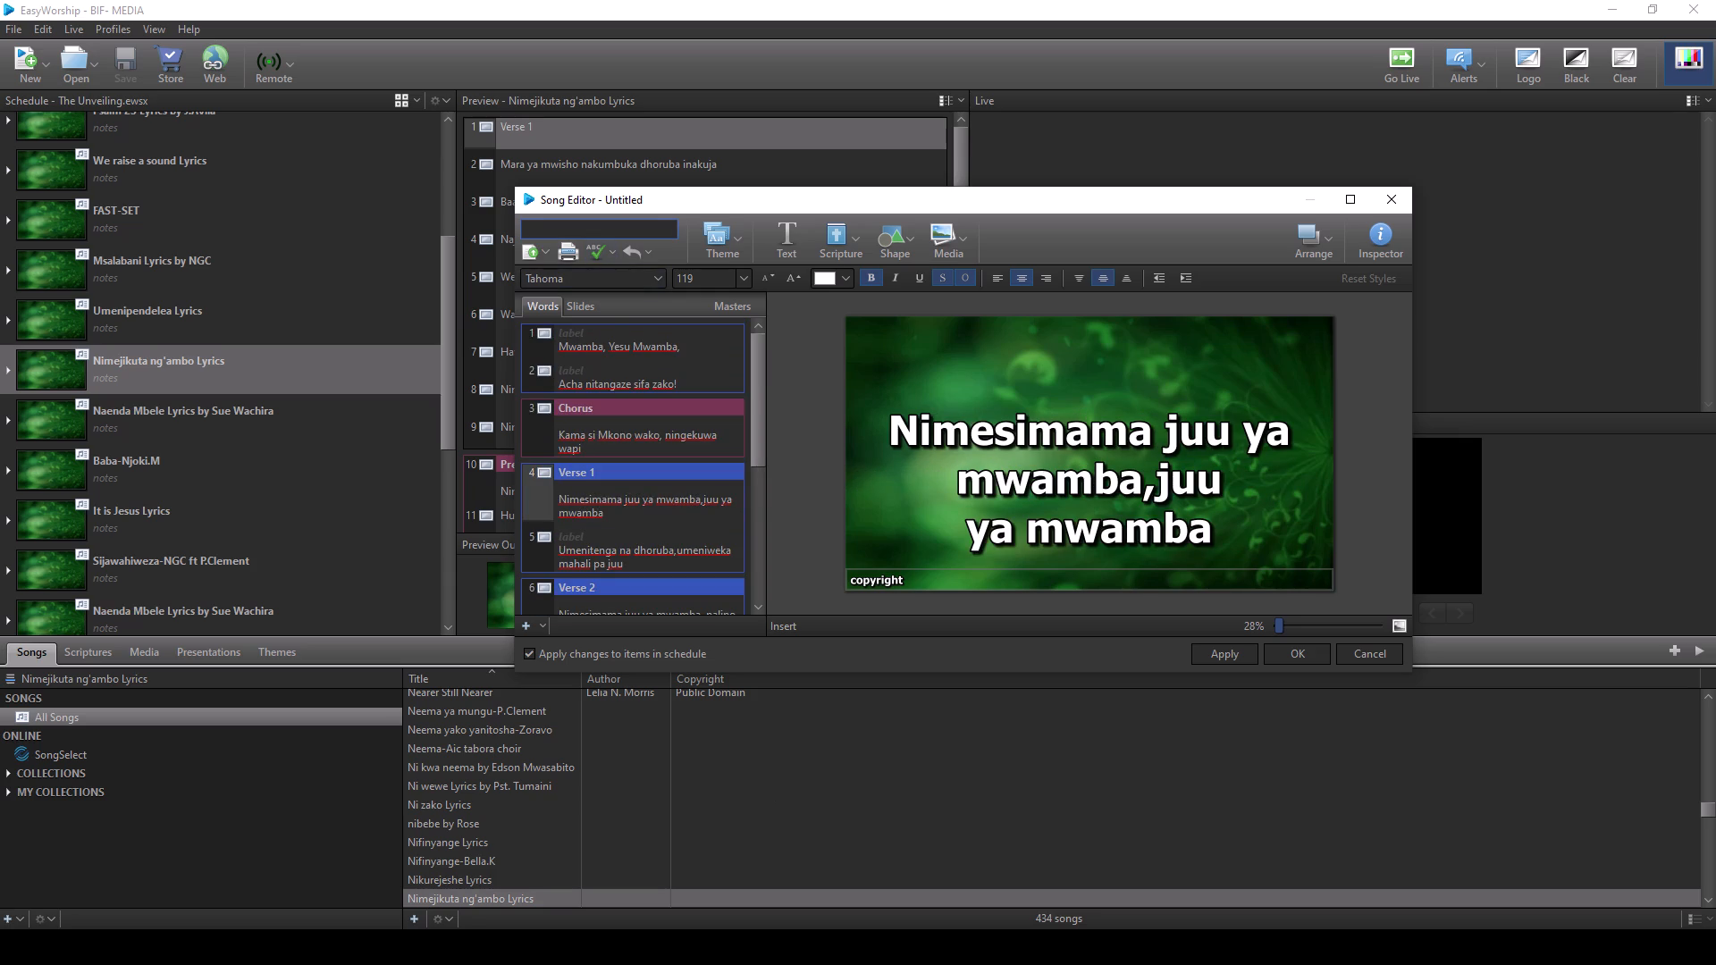
click(719, 951)
scroll(650, 339, up, 6)
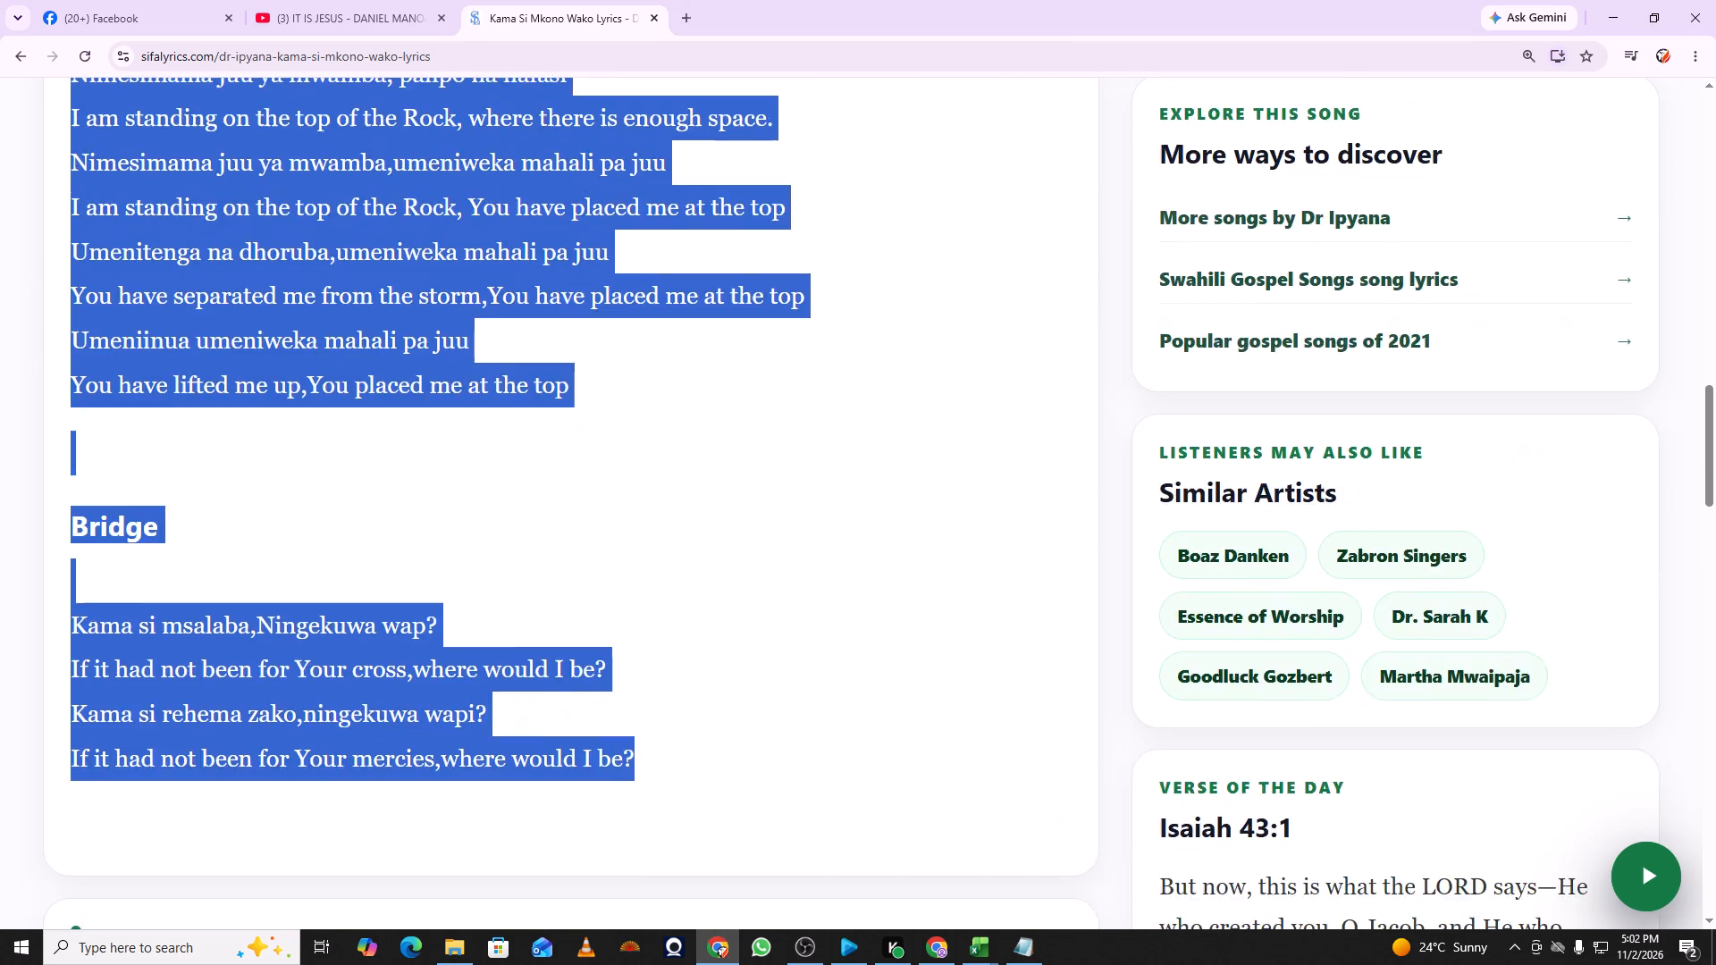
scroll(650, 338, up, 9)
scroll(658, 334, up, 14)
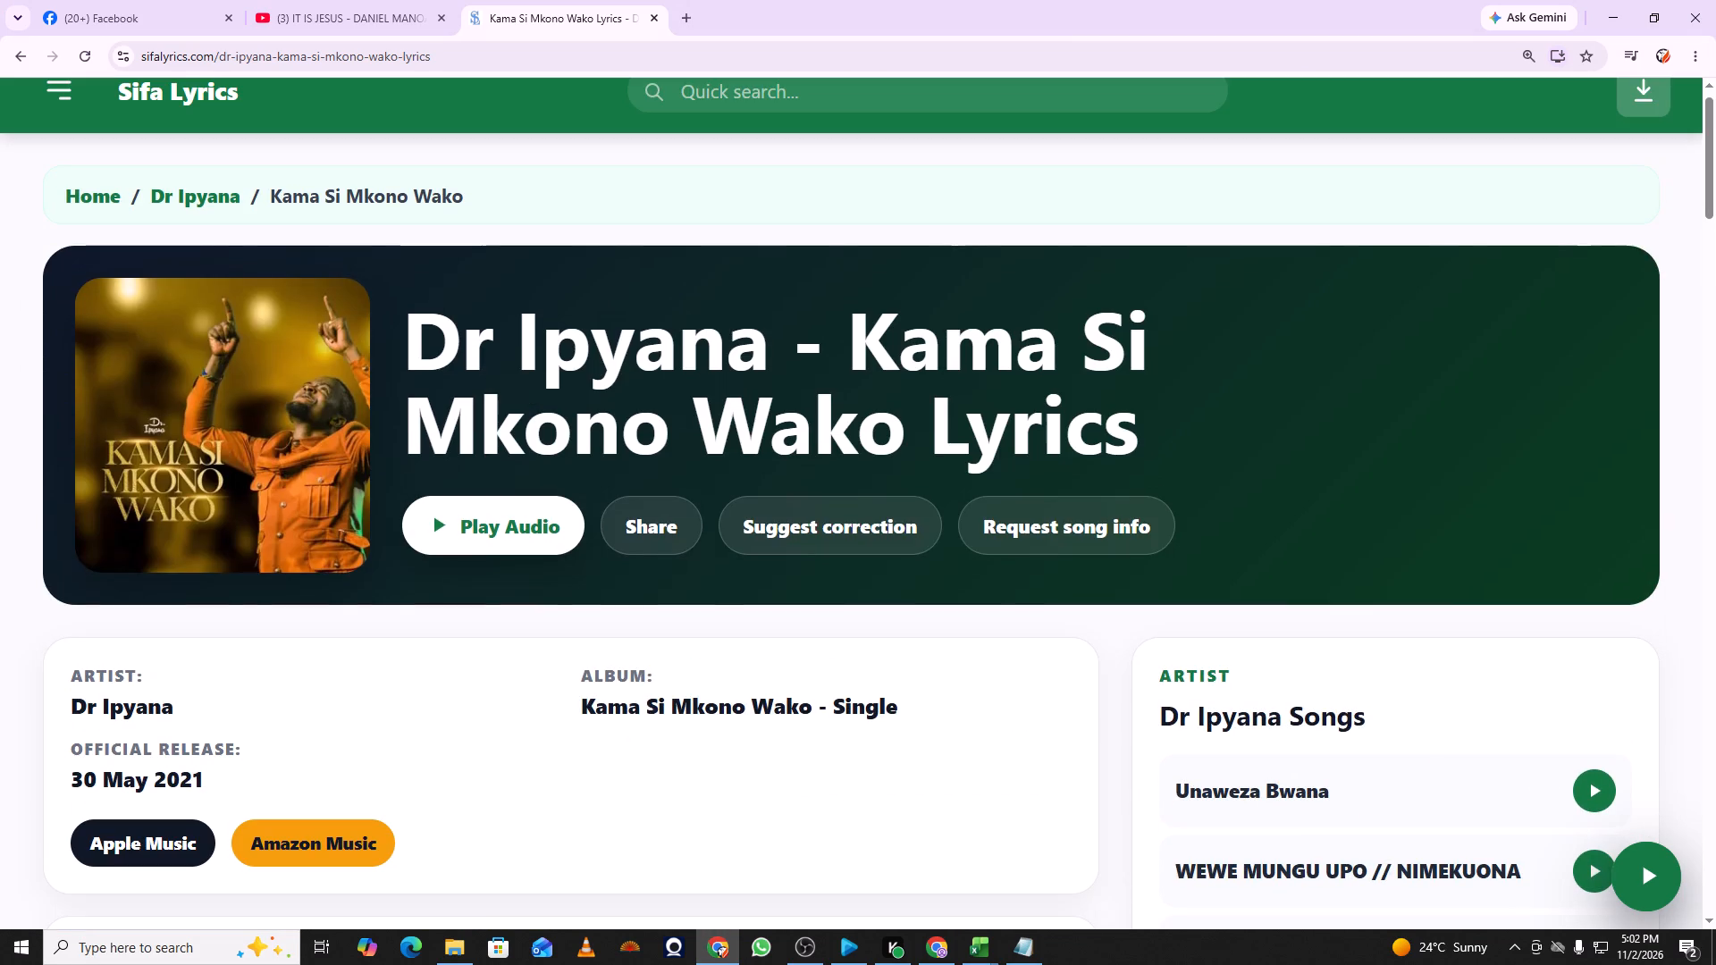
drag(851, 343, 1155, 434)
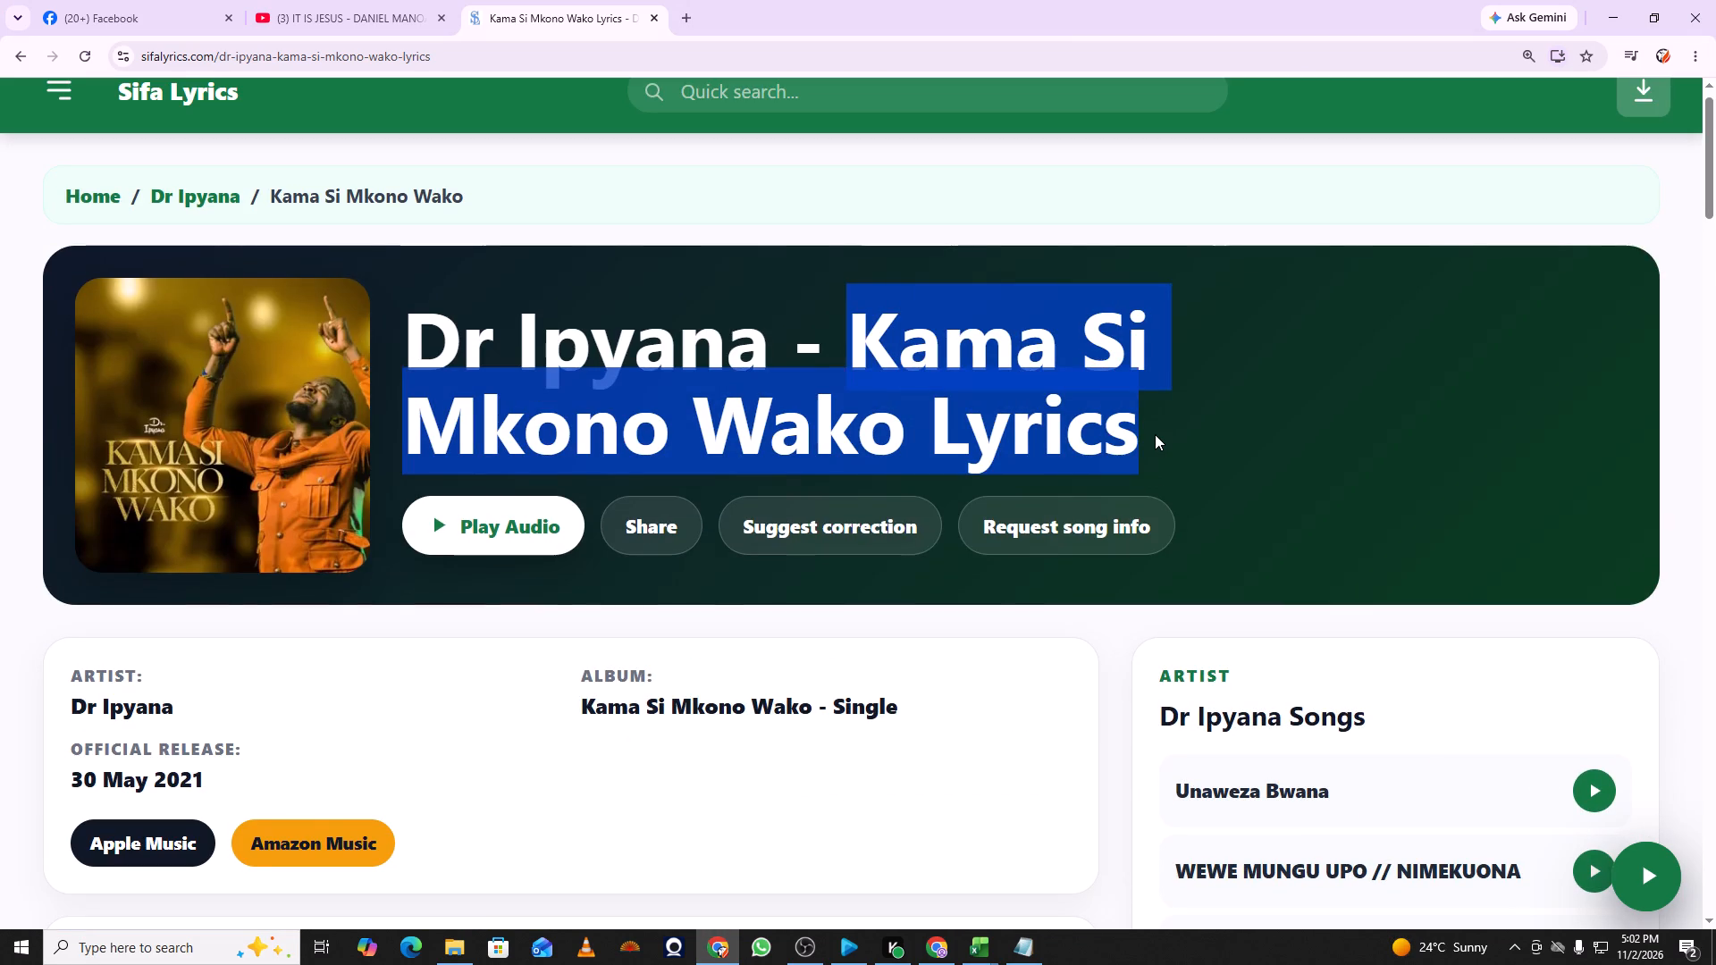
key(ctrl+c)
click(847, 942)
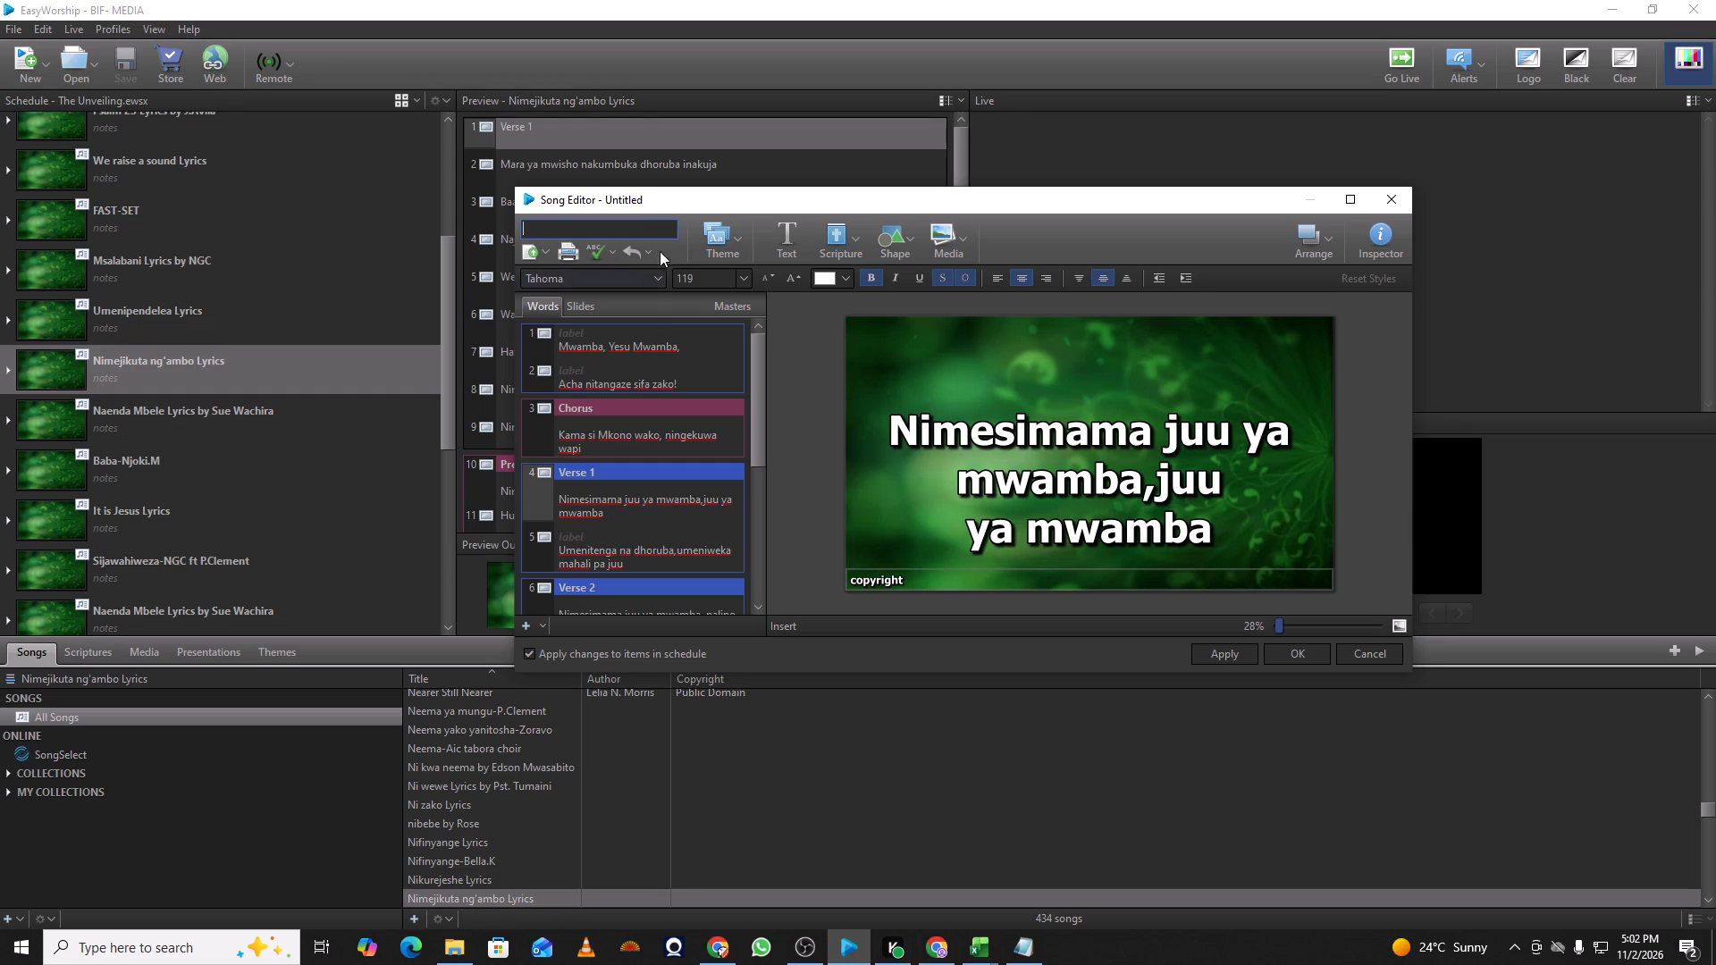
key(ctrl+v)
click(1291, 654)
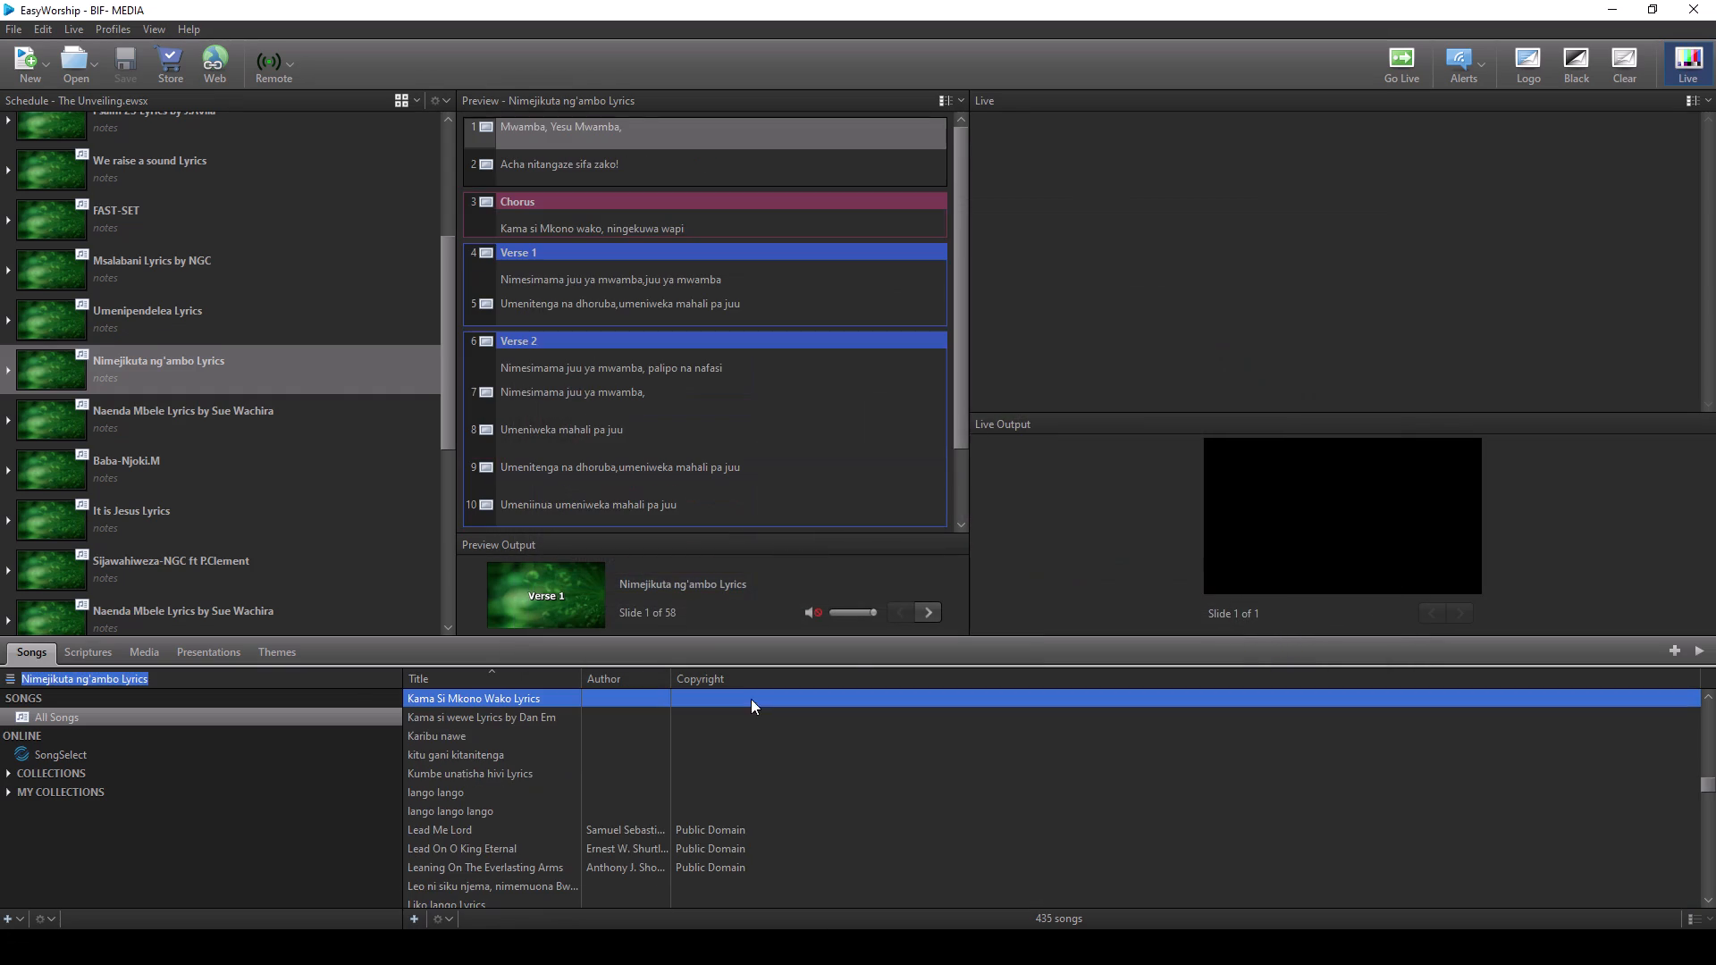
Reopen "Kama Si Mkono Wako Lyrics" for editing and go to the start of the first lyric line in Verse 1.
right_click(548, 698)
click(591, 725)
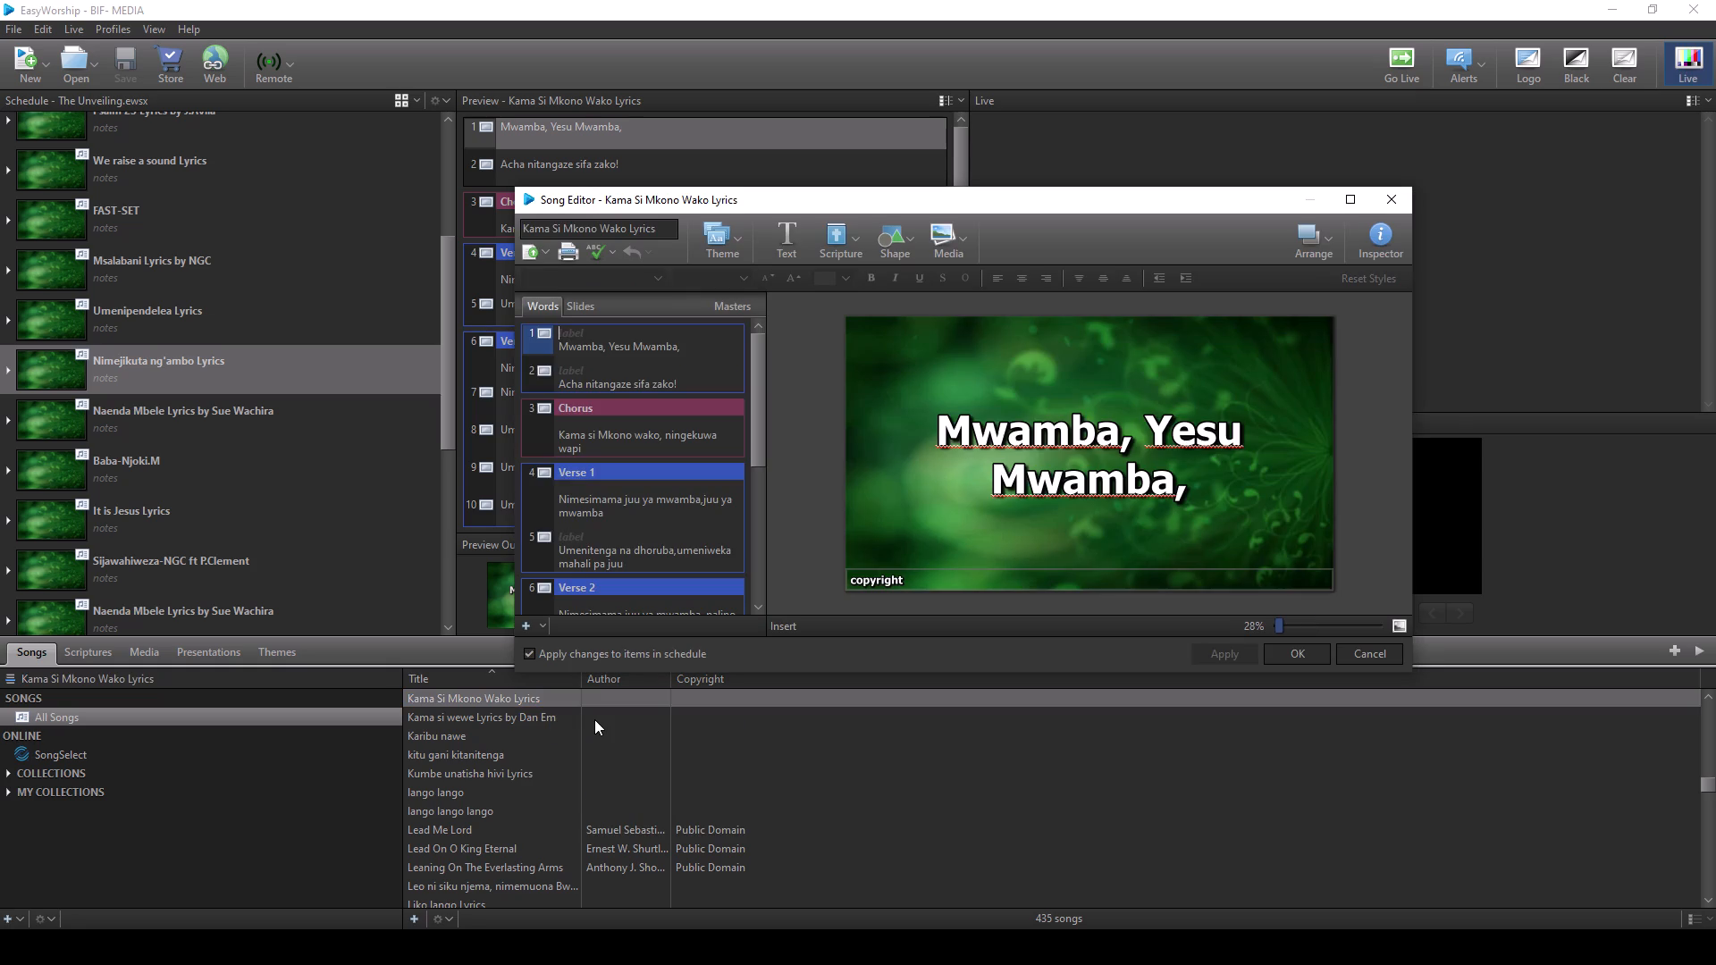
scroll(617, 389, up, 5)
click(618, 389)
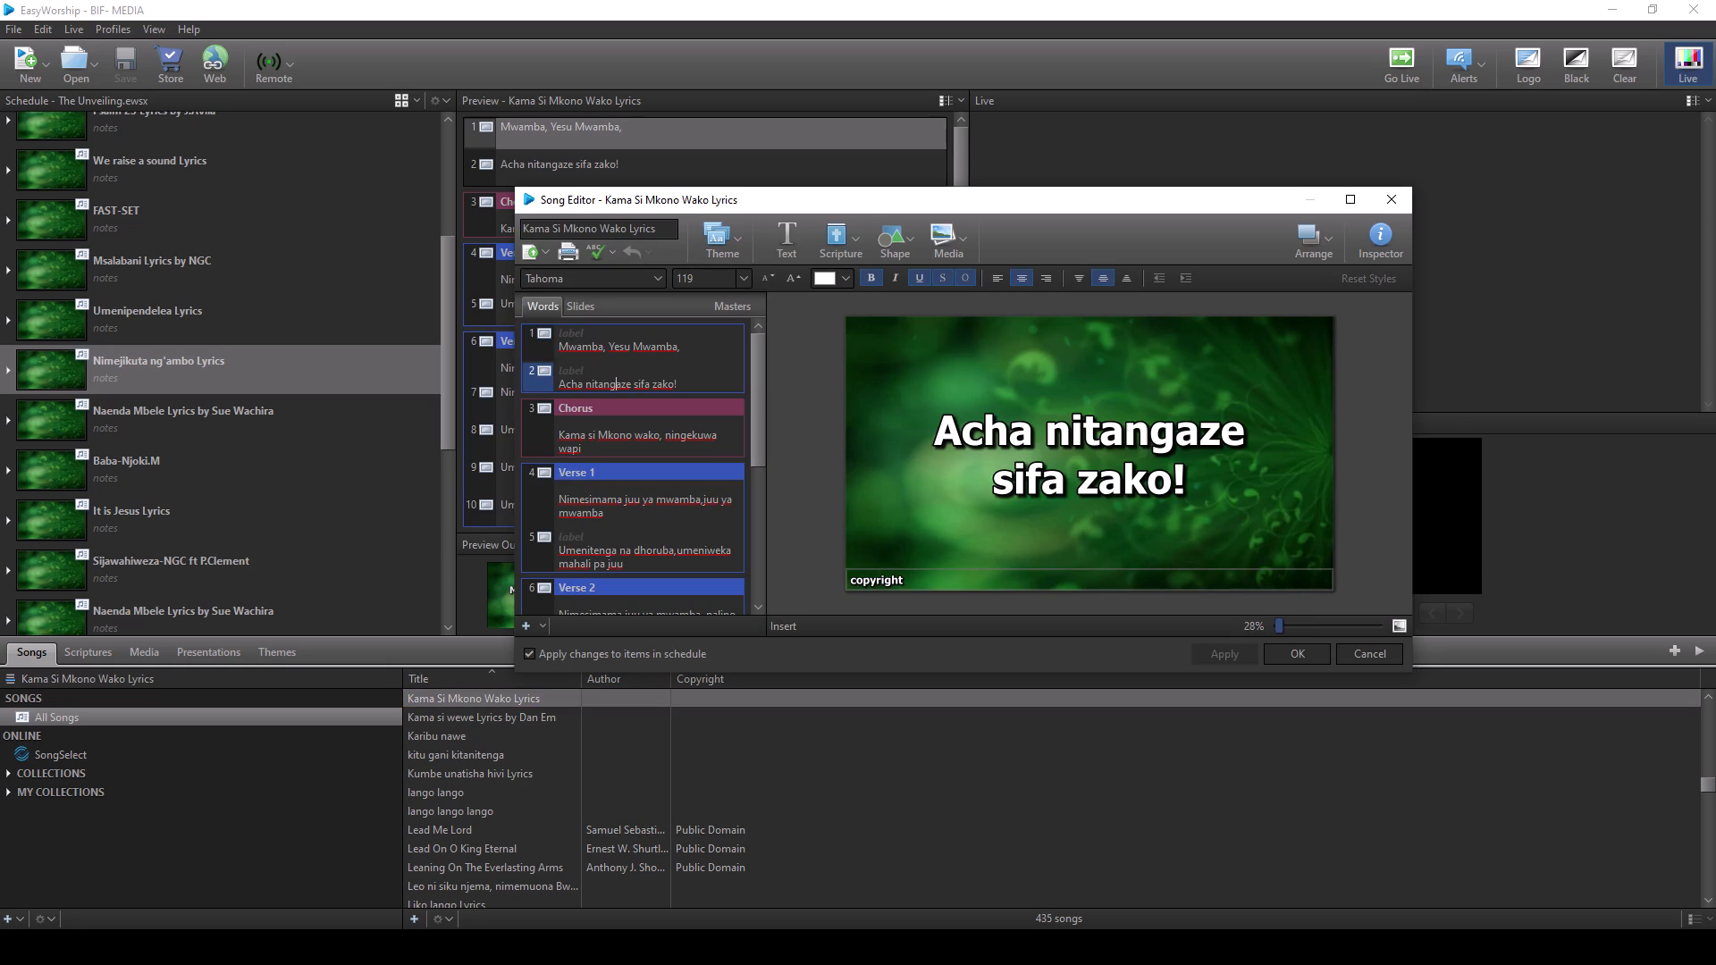
click(627, 431)
click(611, 502)
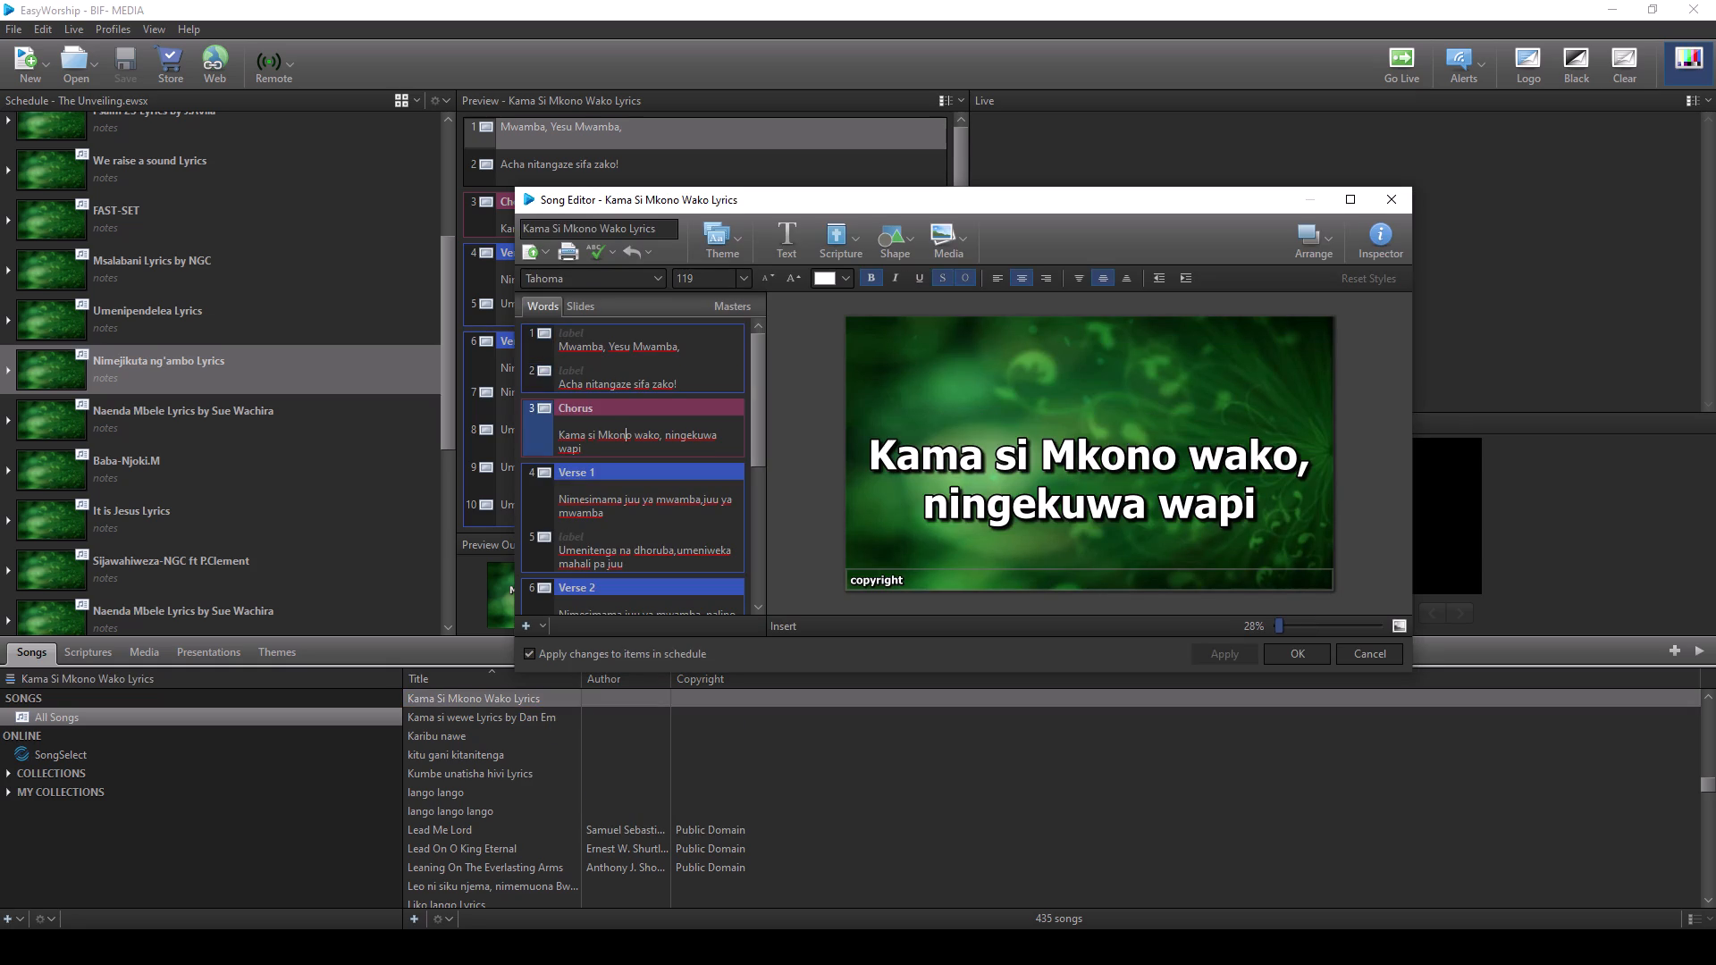
click(560, 499)
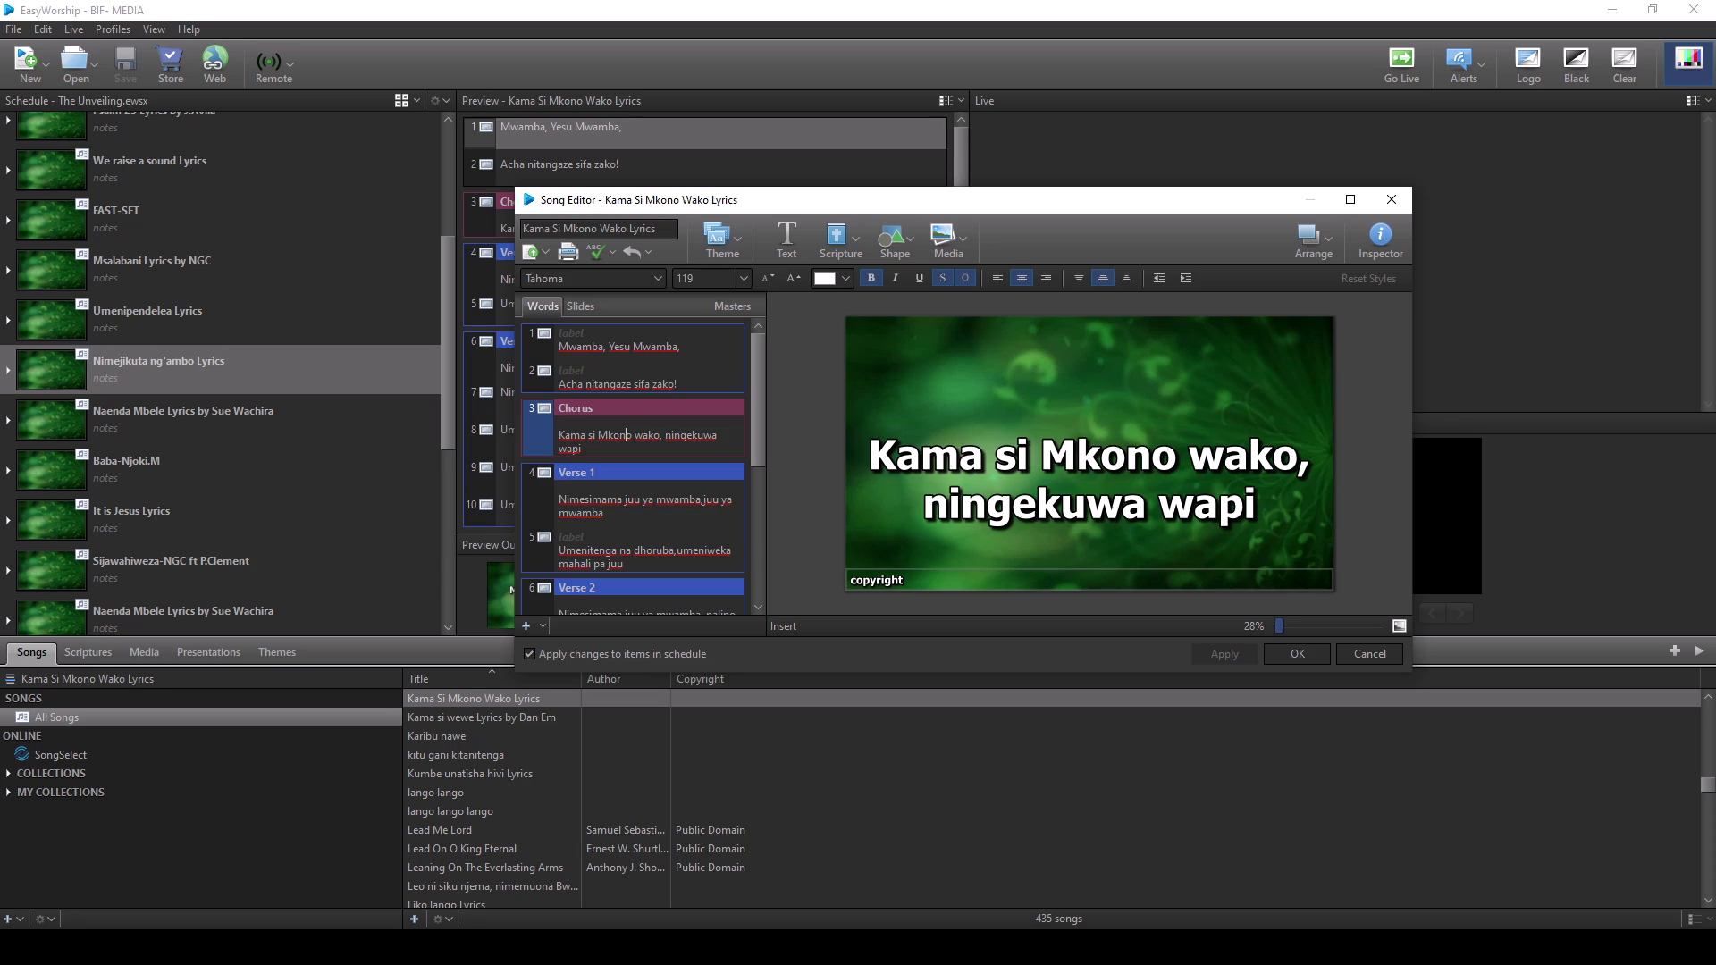
click(559, 499)
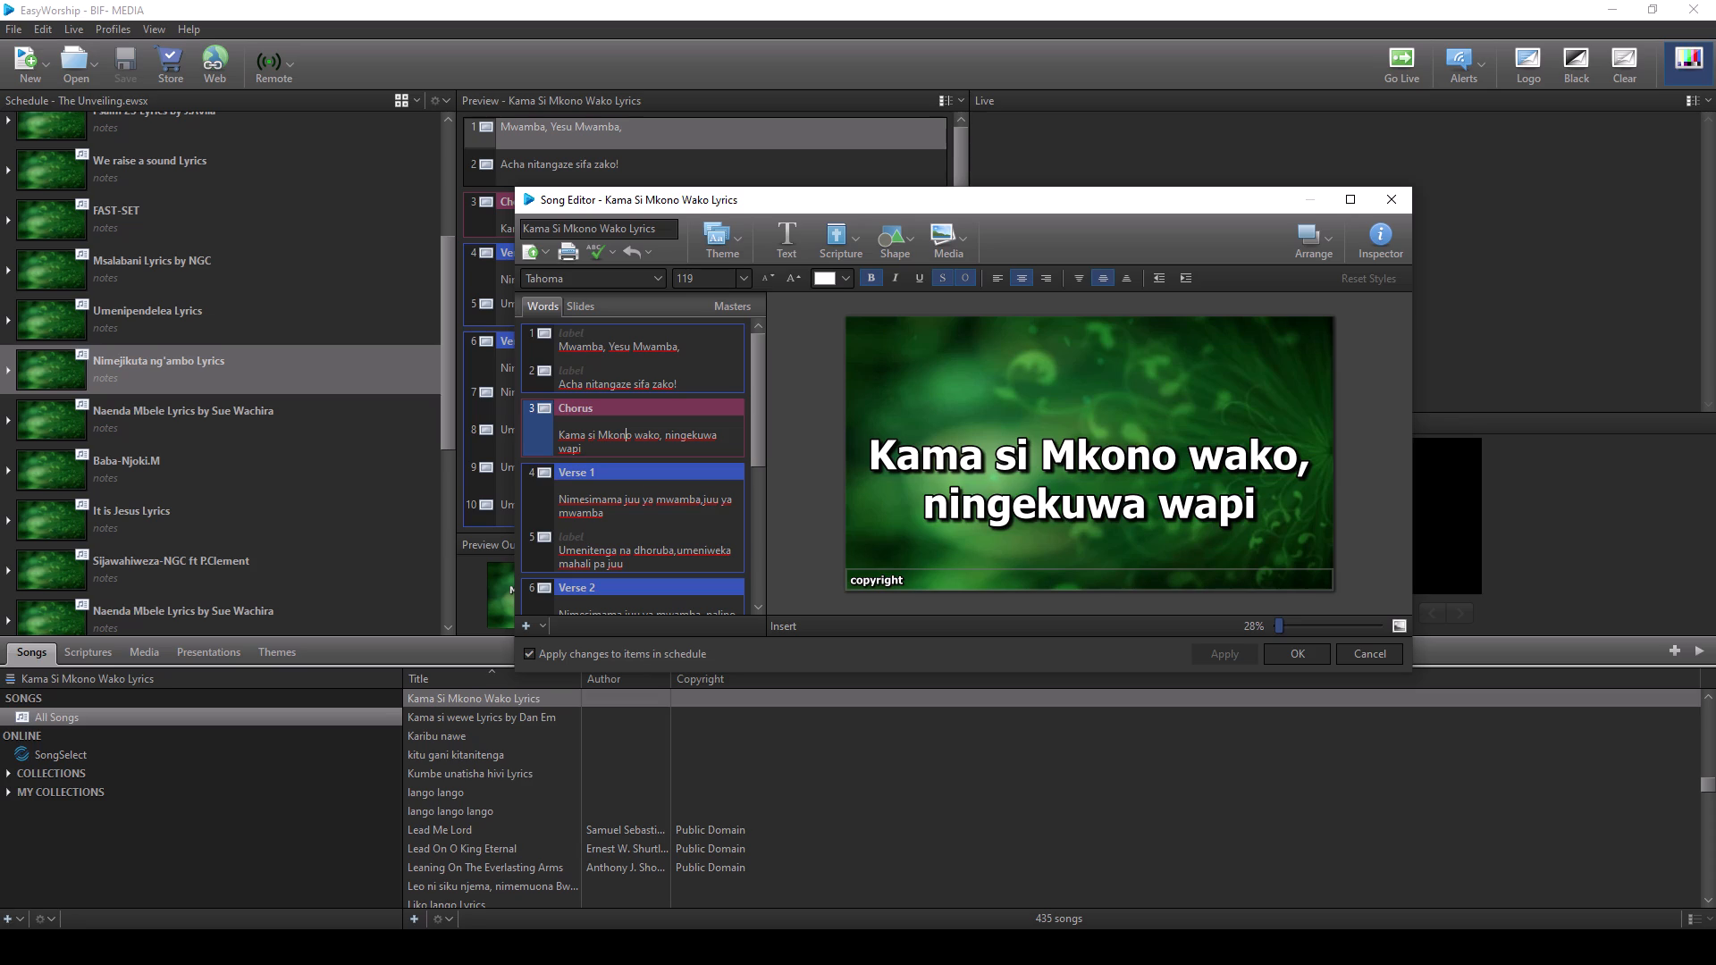
click(556, 499)
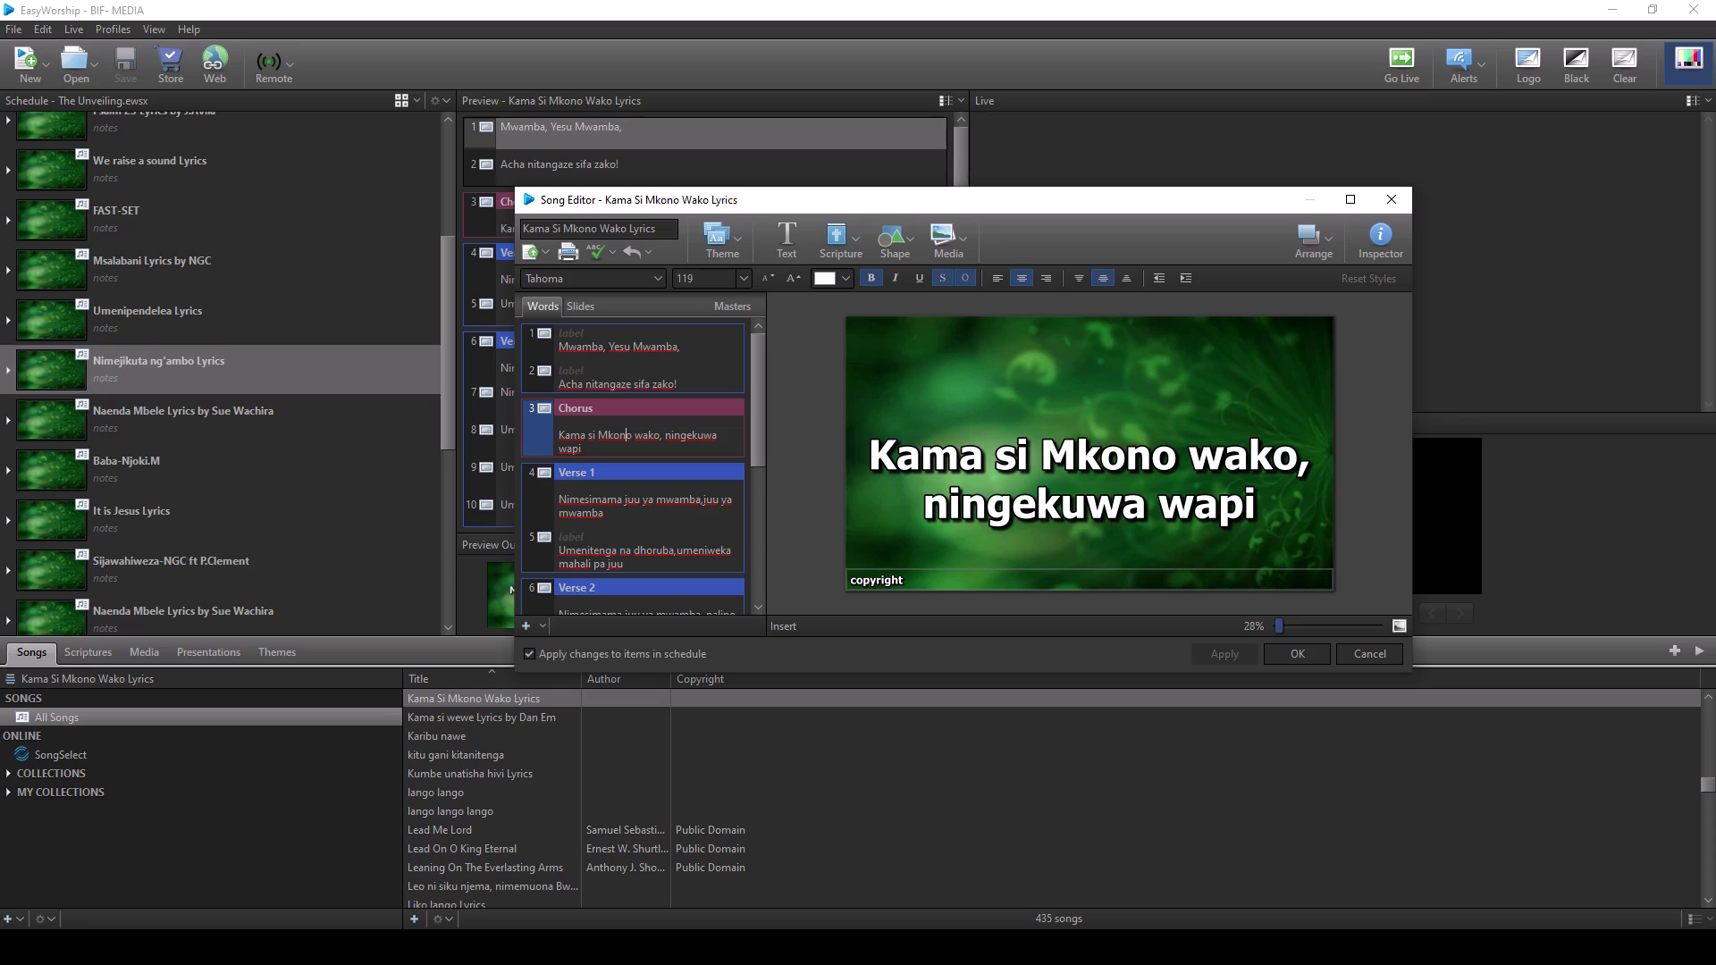
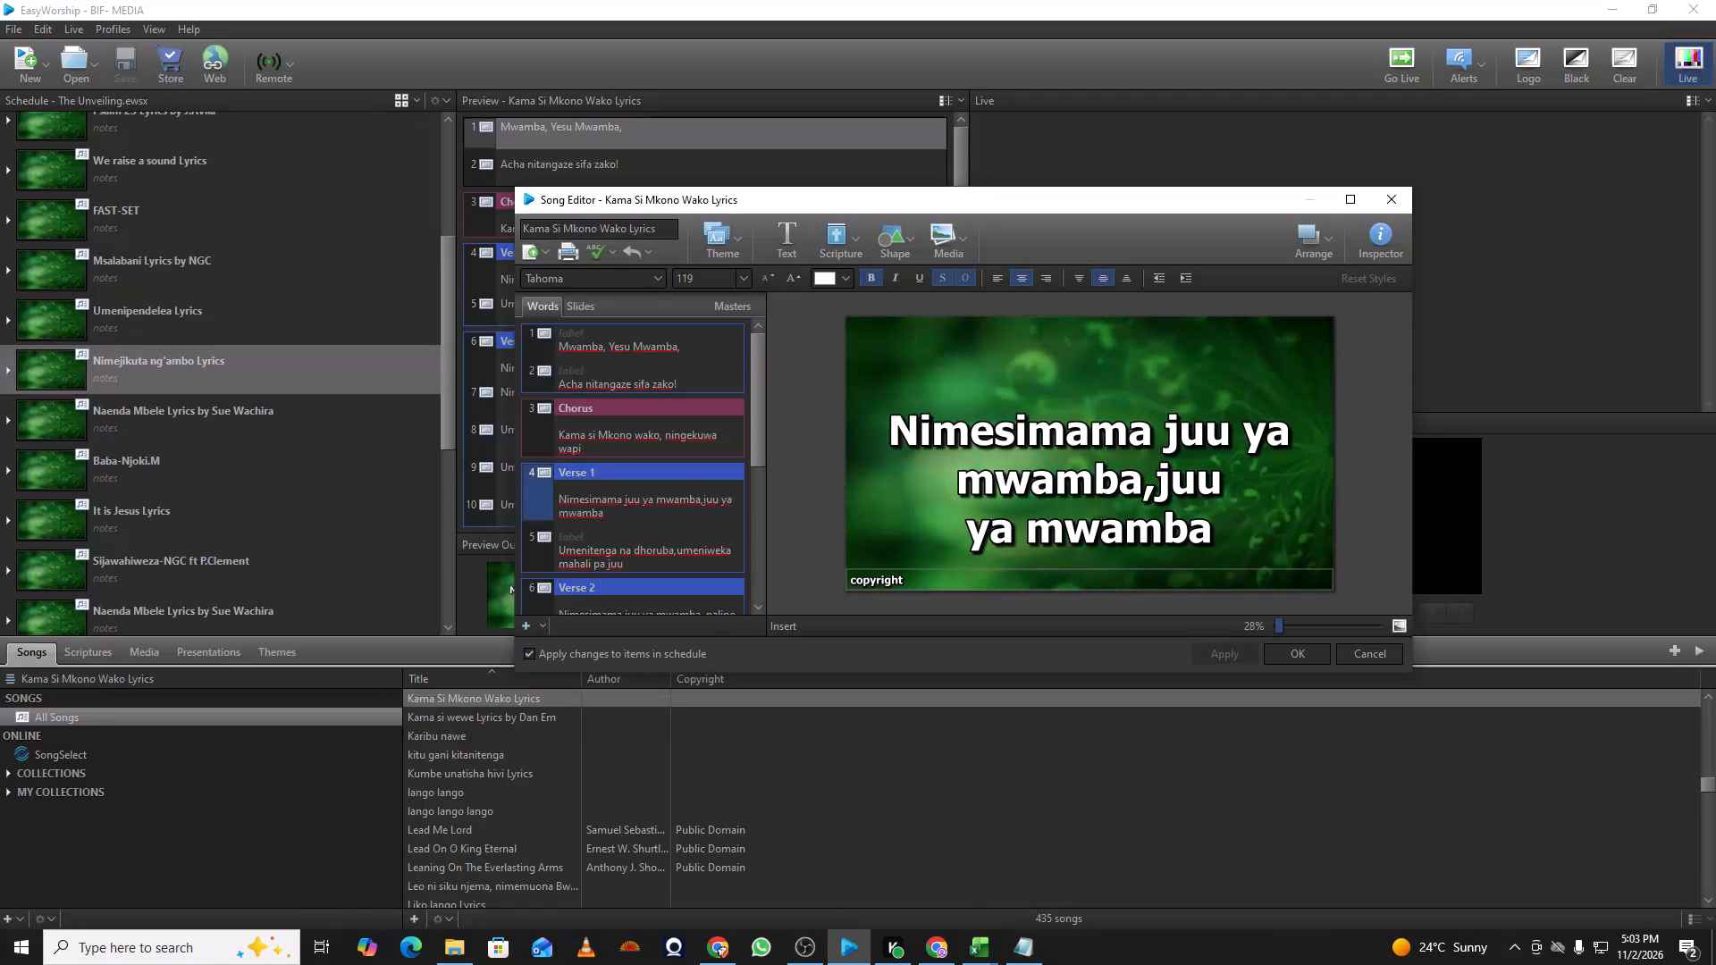
Remove the blank line above the first lyric line in Verse 1, the Chorus and Verse 2.
click(557, 498)
key(BackSpace)
click(615, 444)
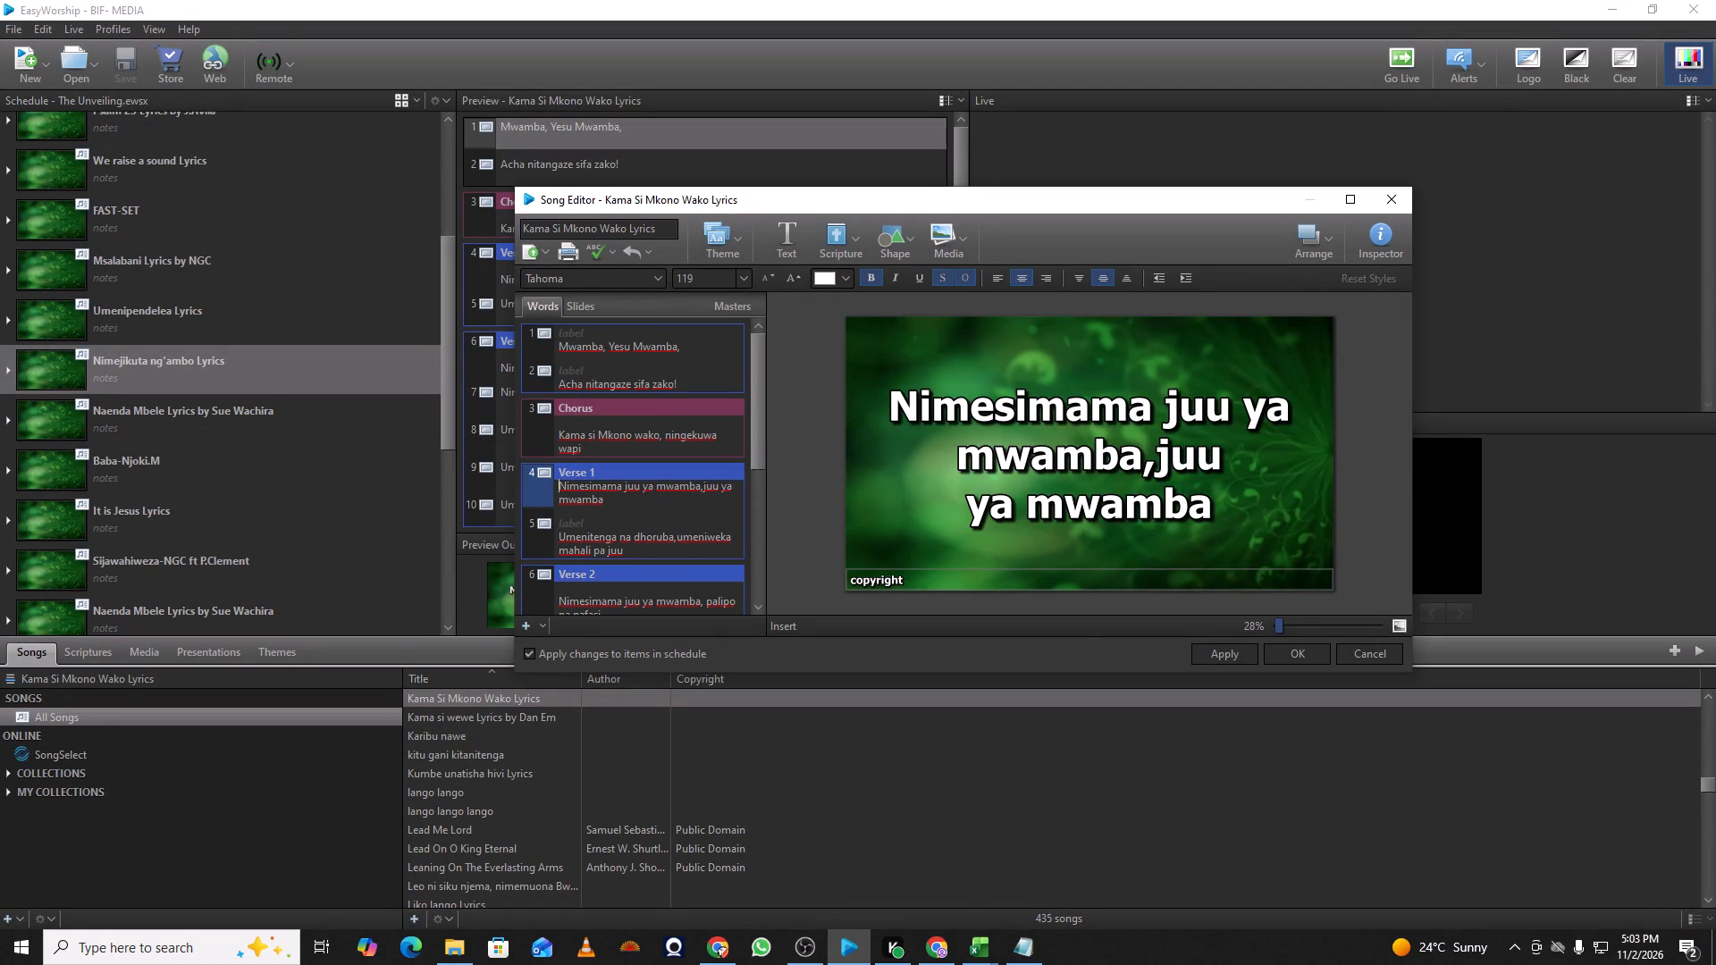
click(554, 435)
key(BackSpace)
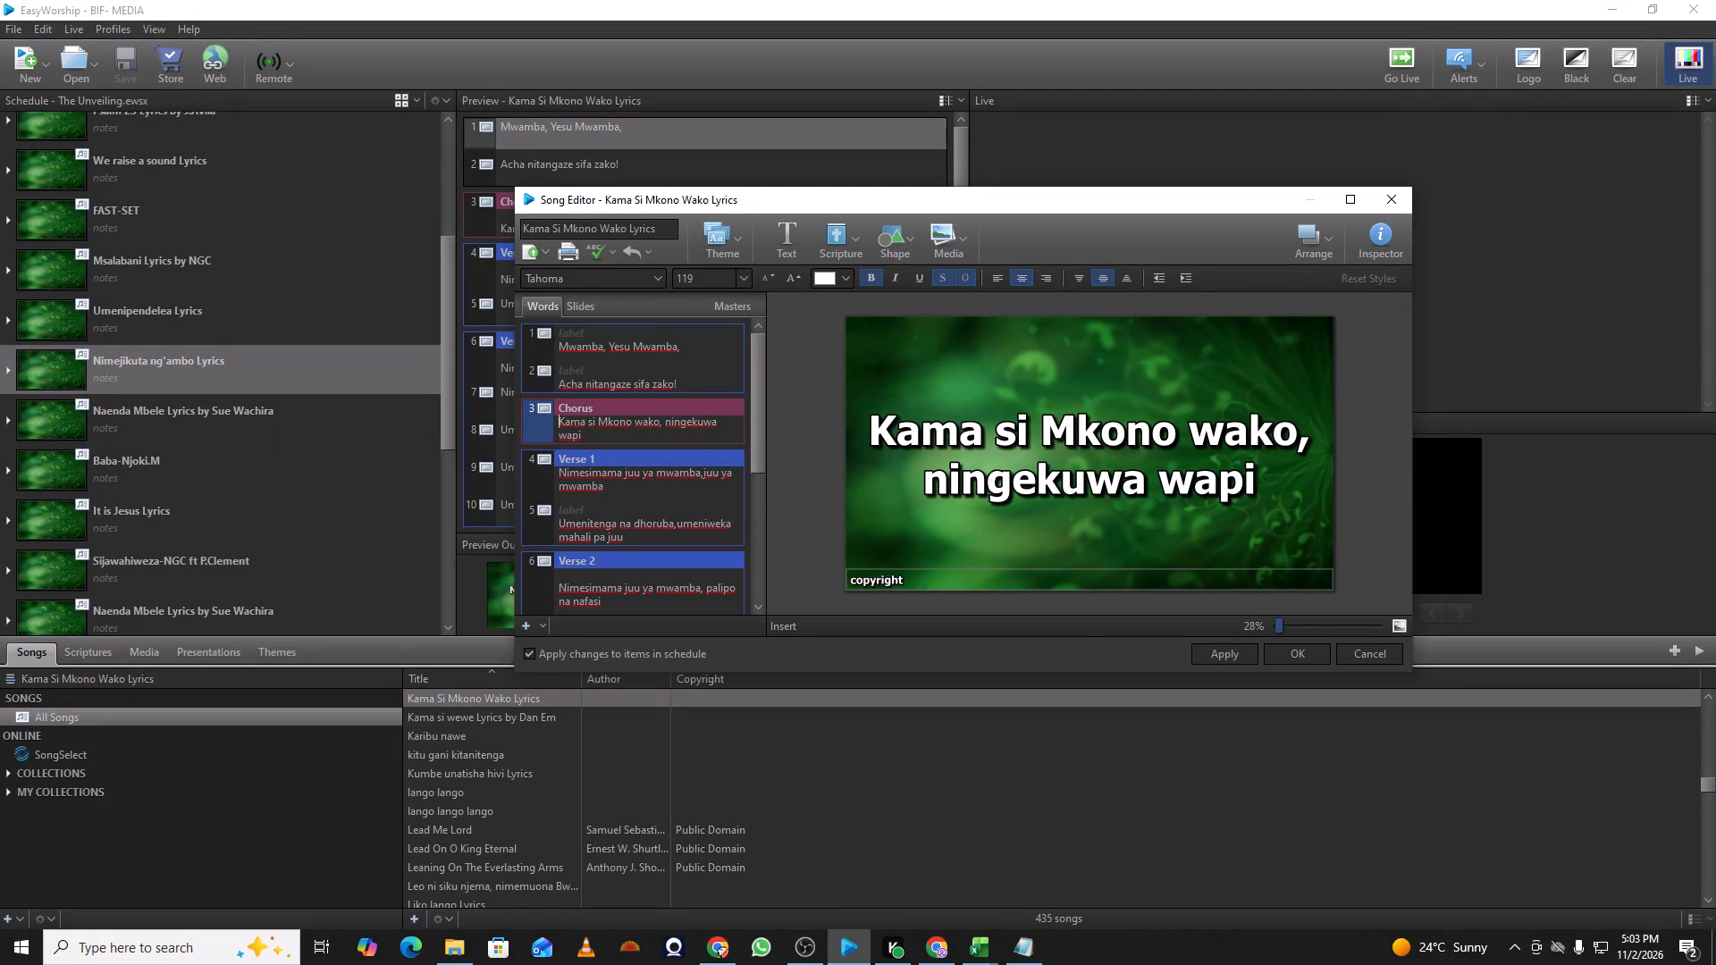
scroll(578, 477, down, 2)
click(562, 519)
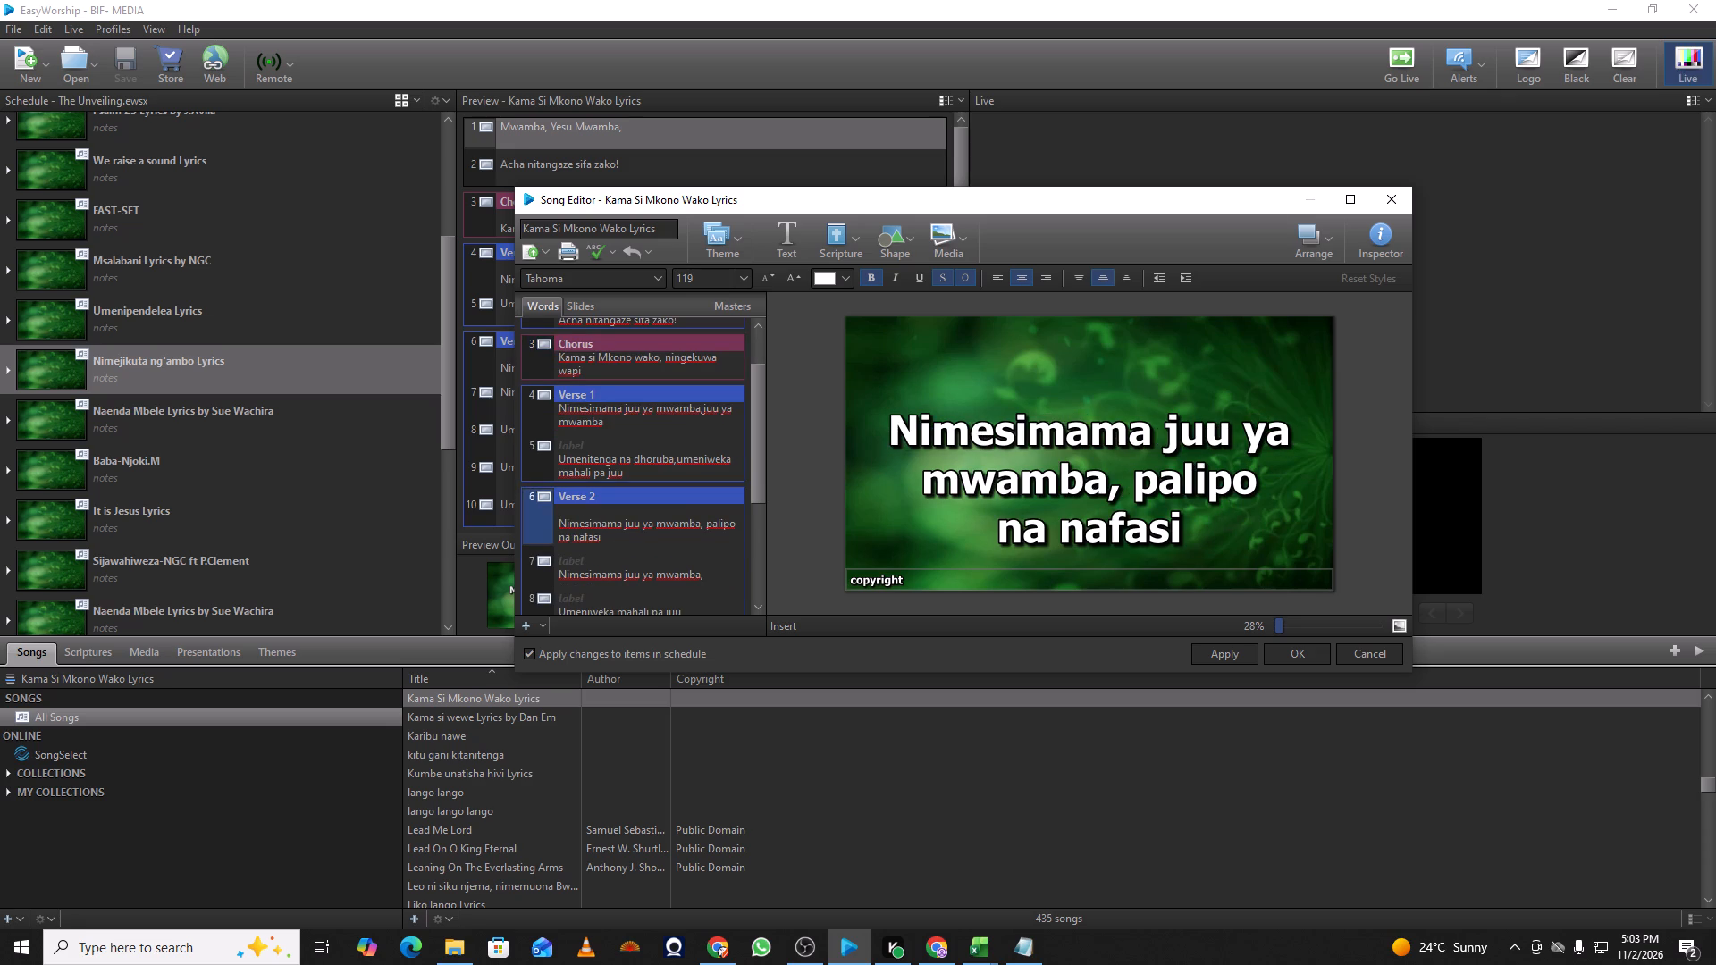
click(559, 526)
key(BackSpace)
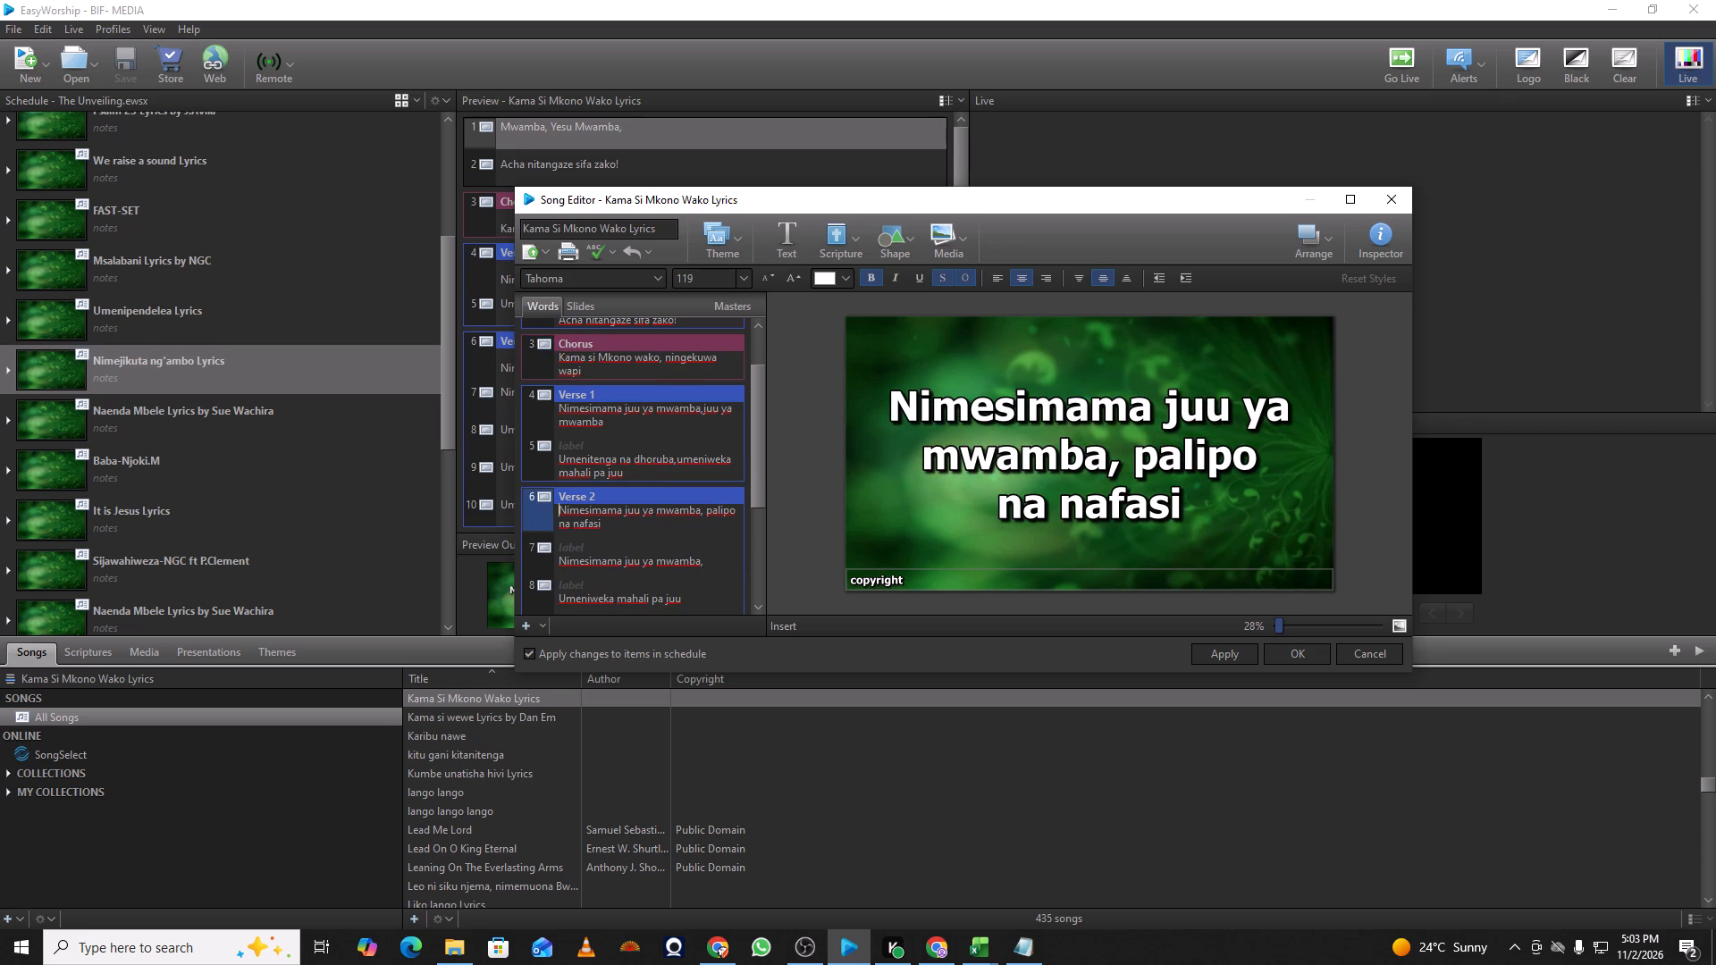
Remove the blank line above "Kama si msalaba,Ningekuwa wap?" in the Bridge, check the last slide, and save the song edits.
scroll(559, 526, down, 7)
click(569, 554)
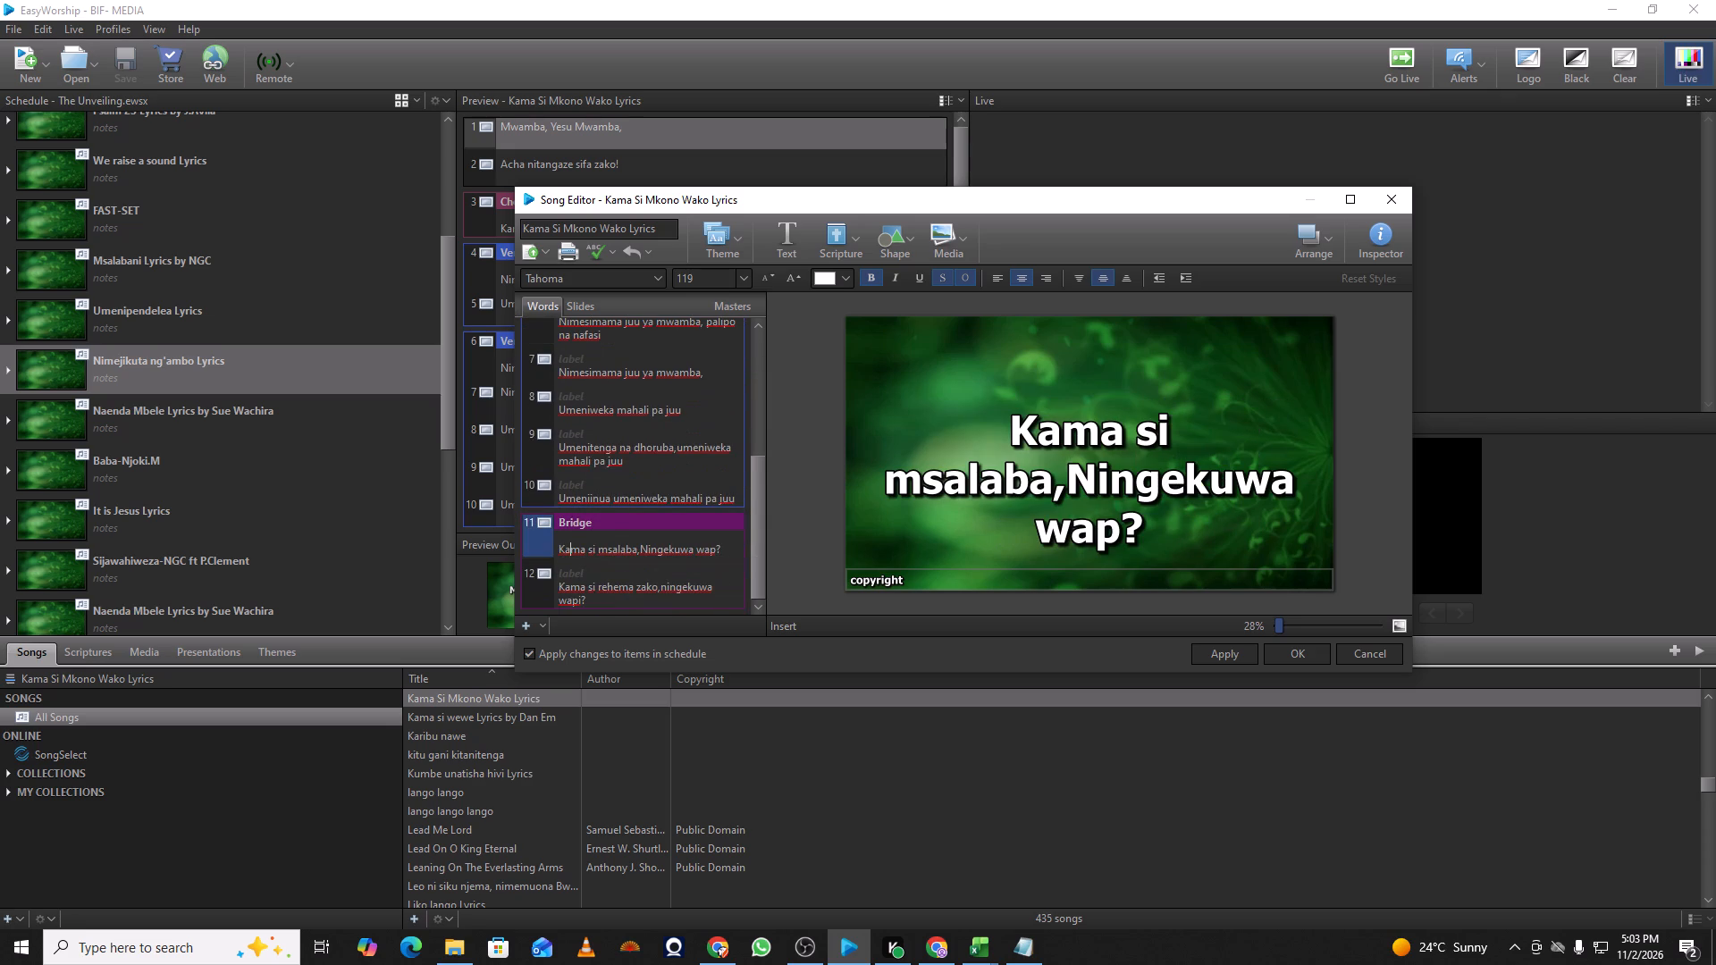
click(559, 549)
key(BackSpace)
scroll(567, 554, down, 1)
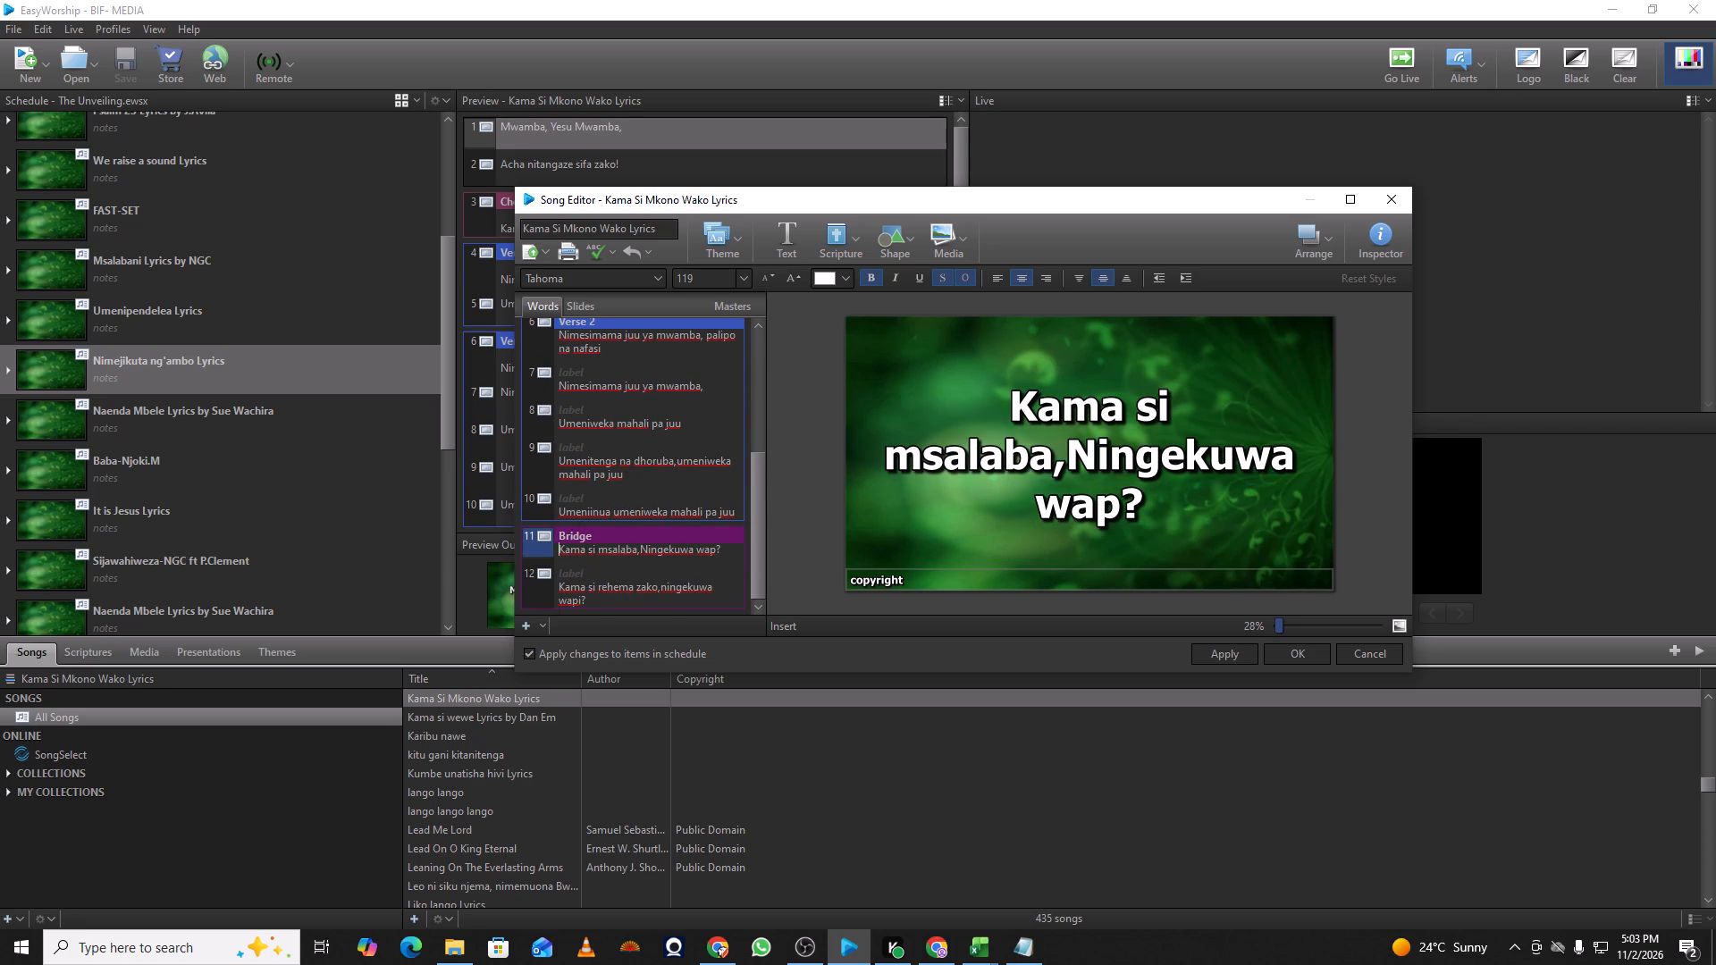
scroll(568, 555, down, 1)
click(561, 588)
scroll(561, 588, down, 6)
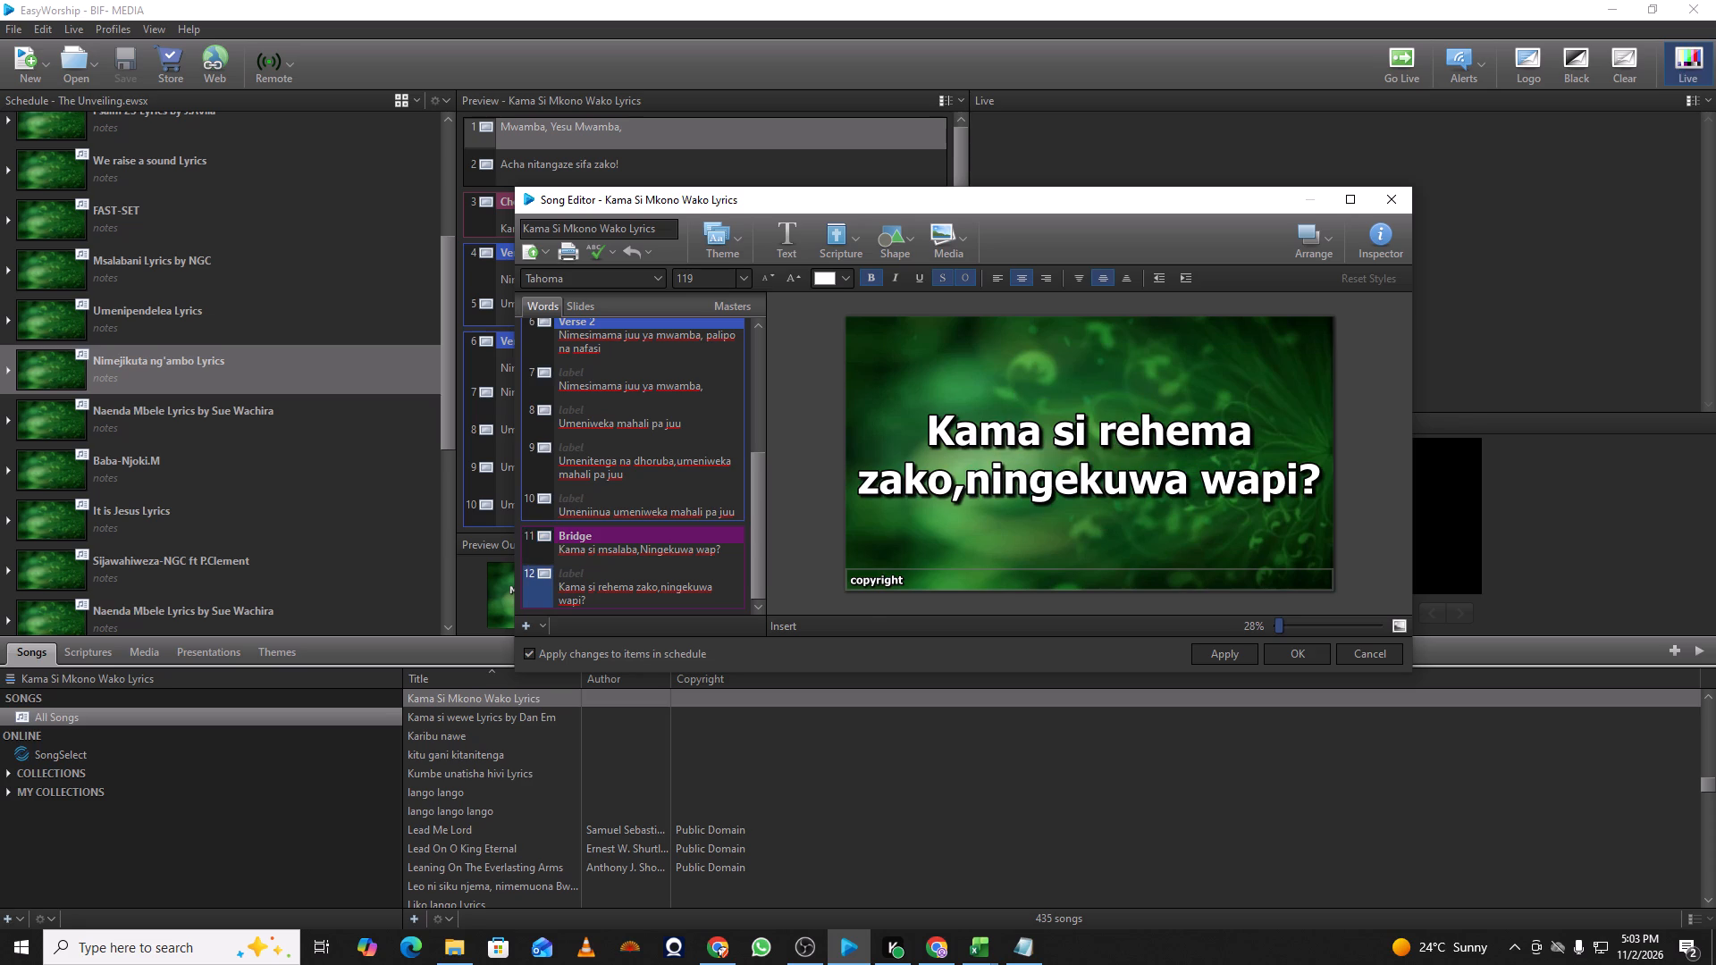
click(1300, 654)
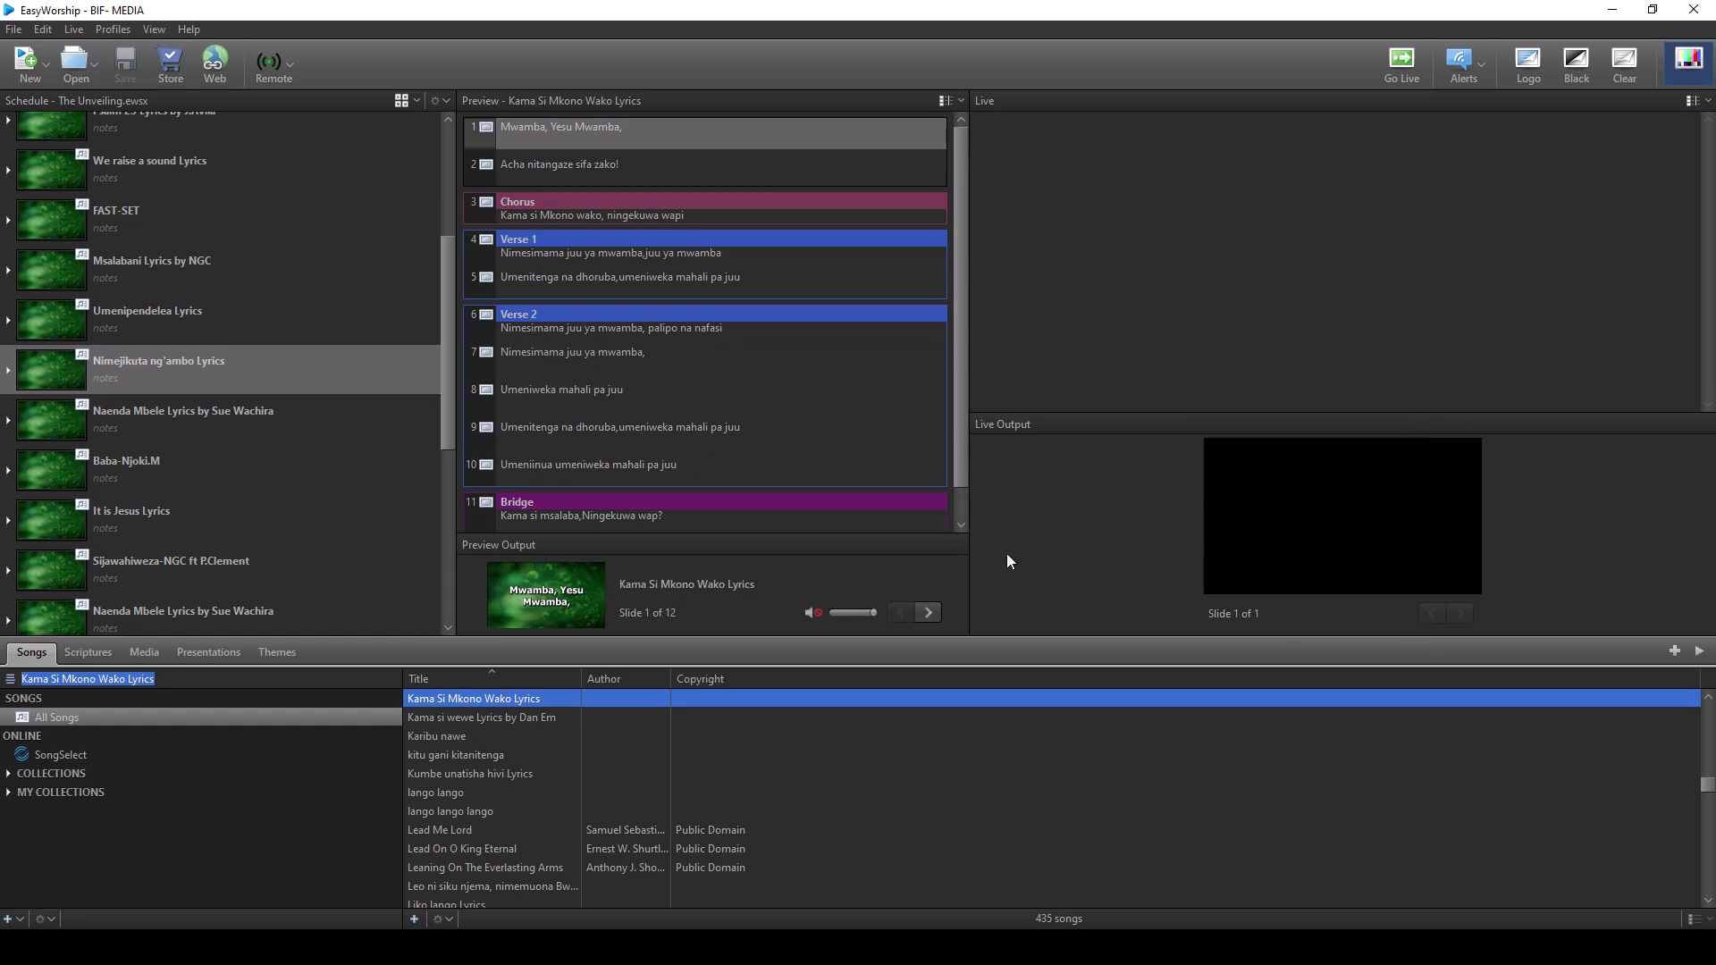
Add "Kama Si Mkono Wako Lyrics" to the schedule directly after "Nimejikuta ng'ambo Lyrics" and collapse the expanded song entries around it.
click(448, 308)
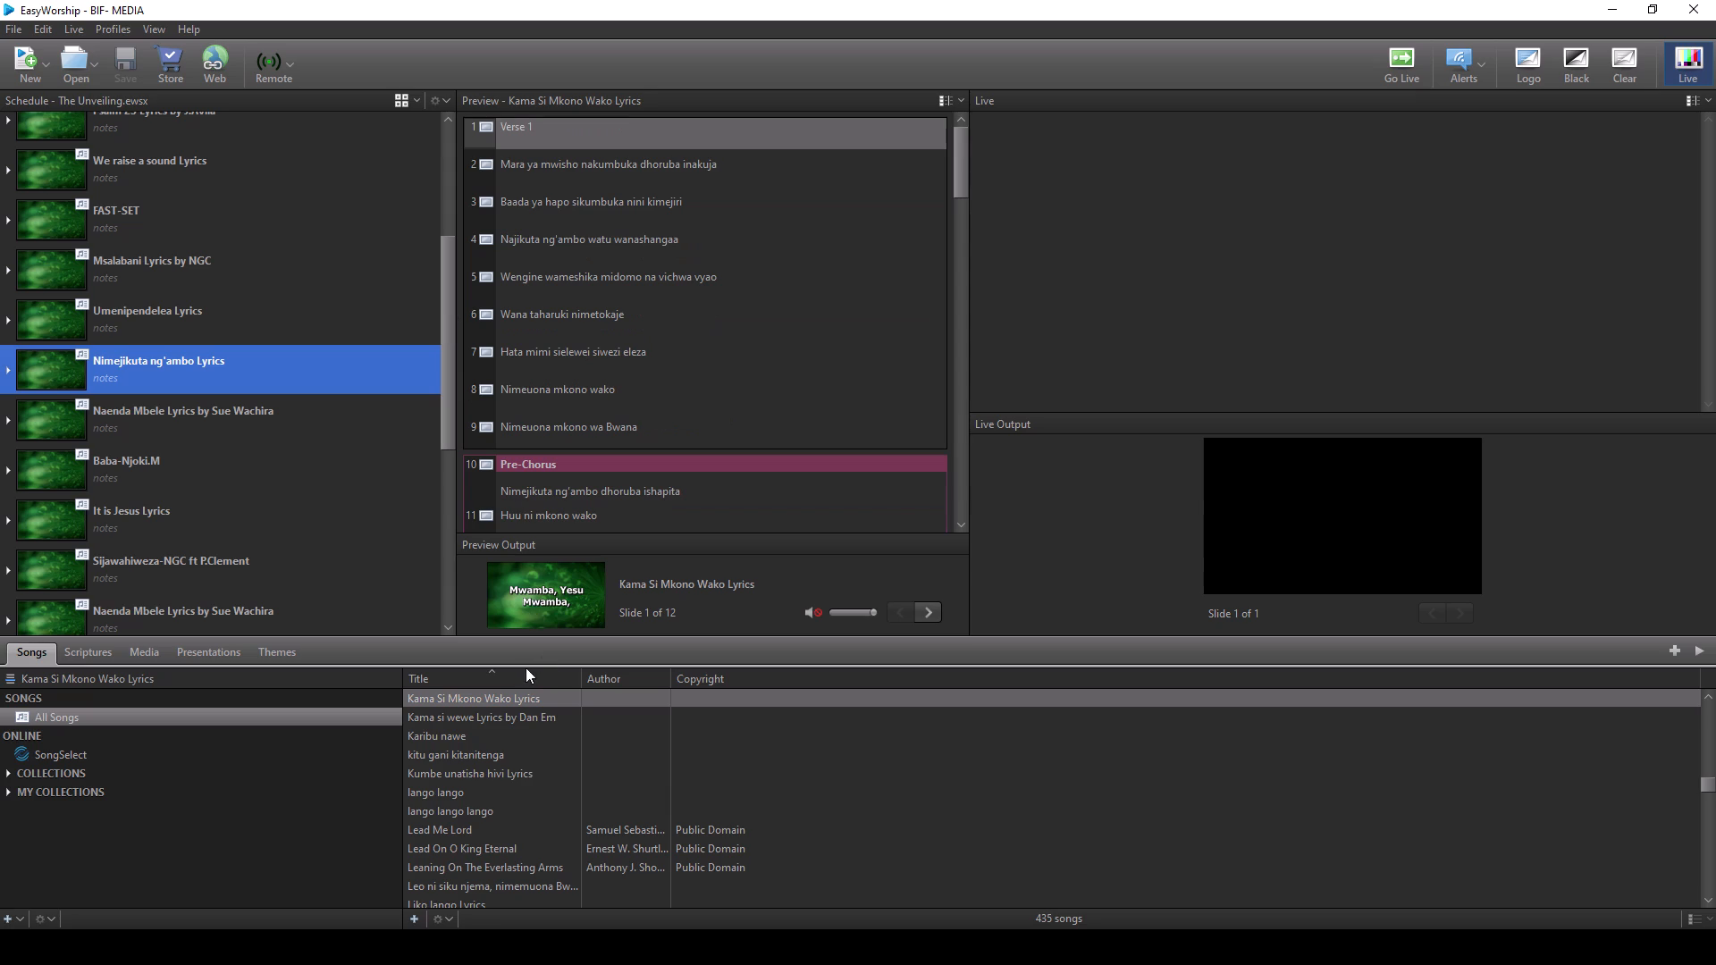
click(512, 697)
drag(512, 697, 510, 696)
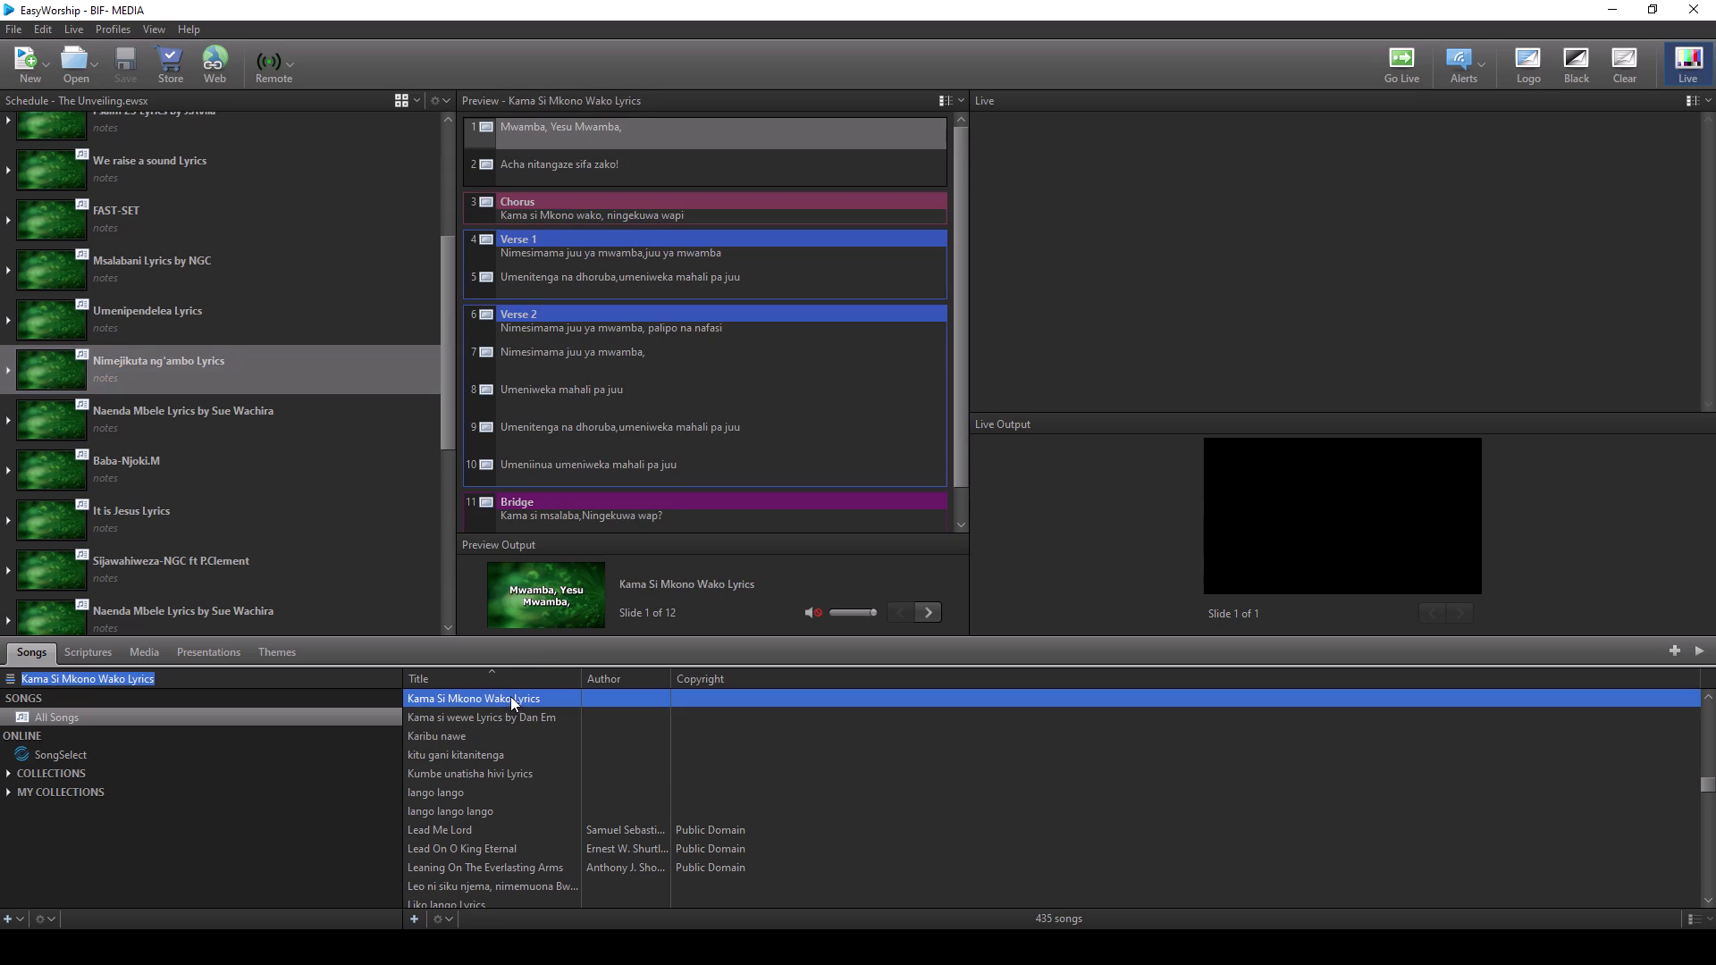
drag(510, 696, 192, 407)
click(6, 420)
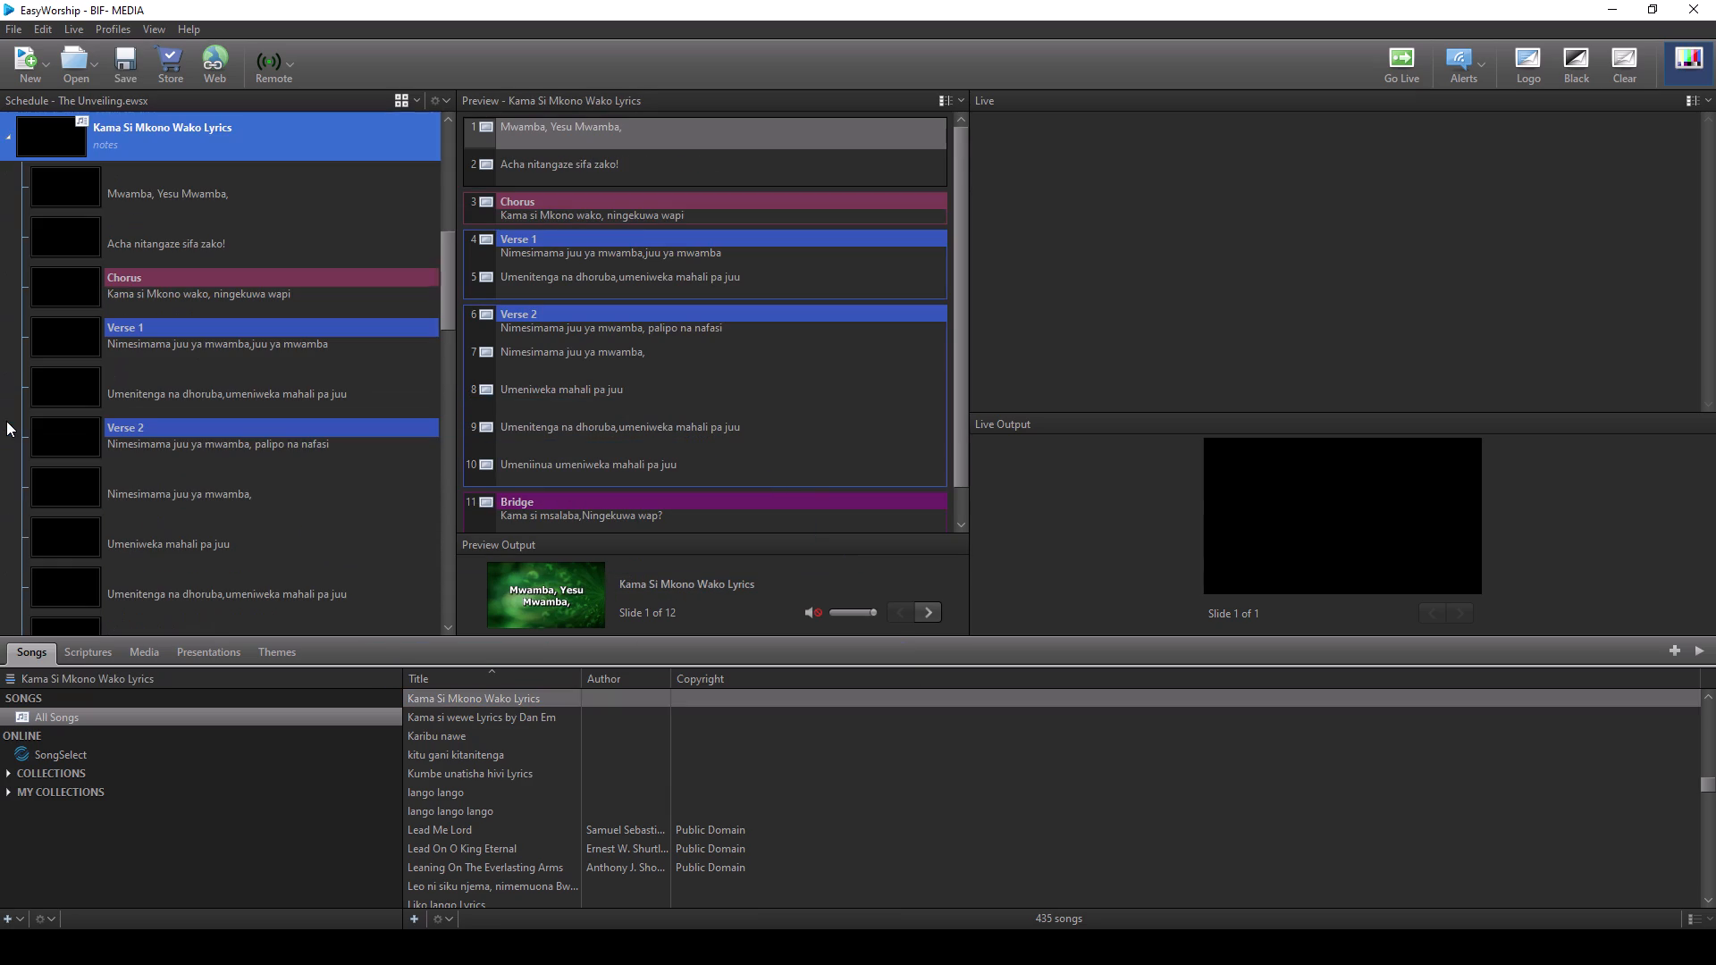
click(0, 130)
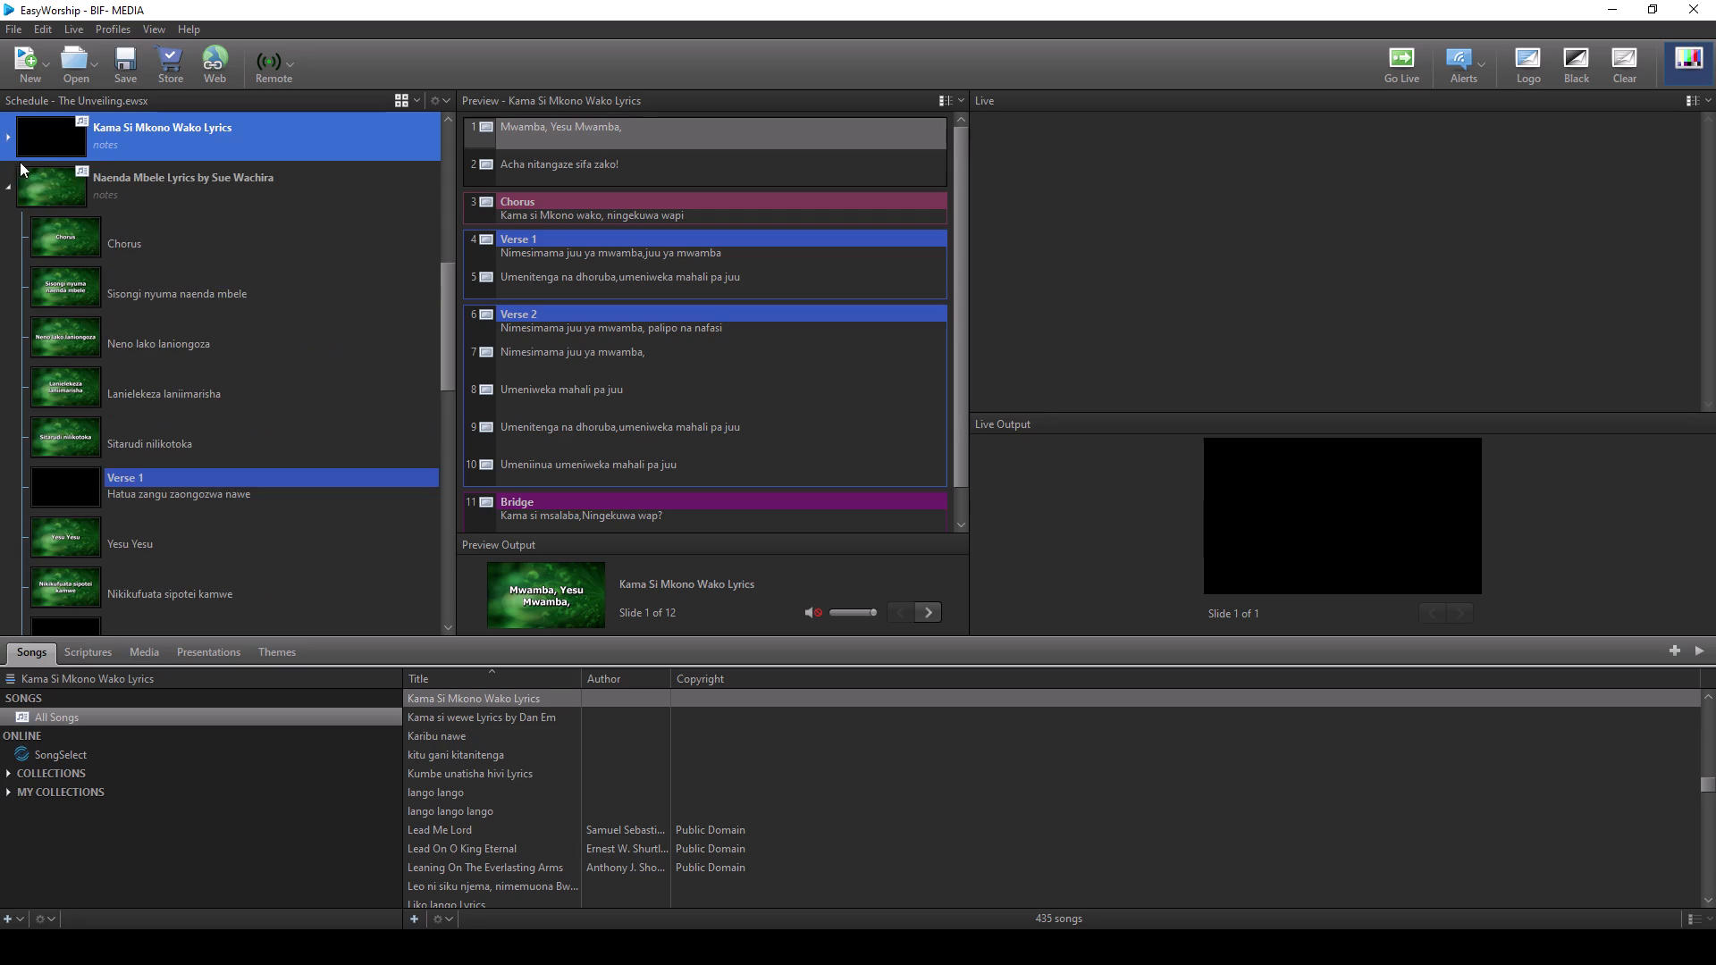
scroll(91, 294, up, 1)
click(7, 245)
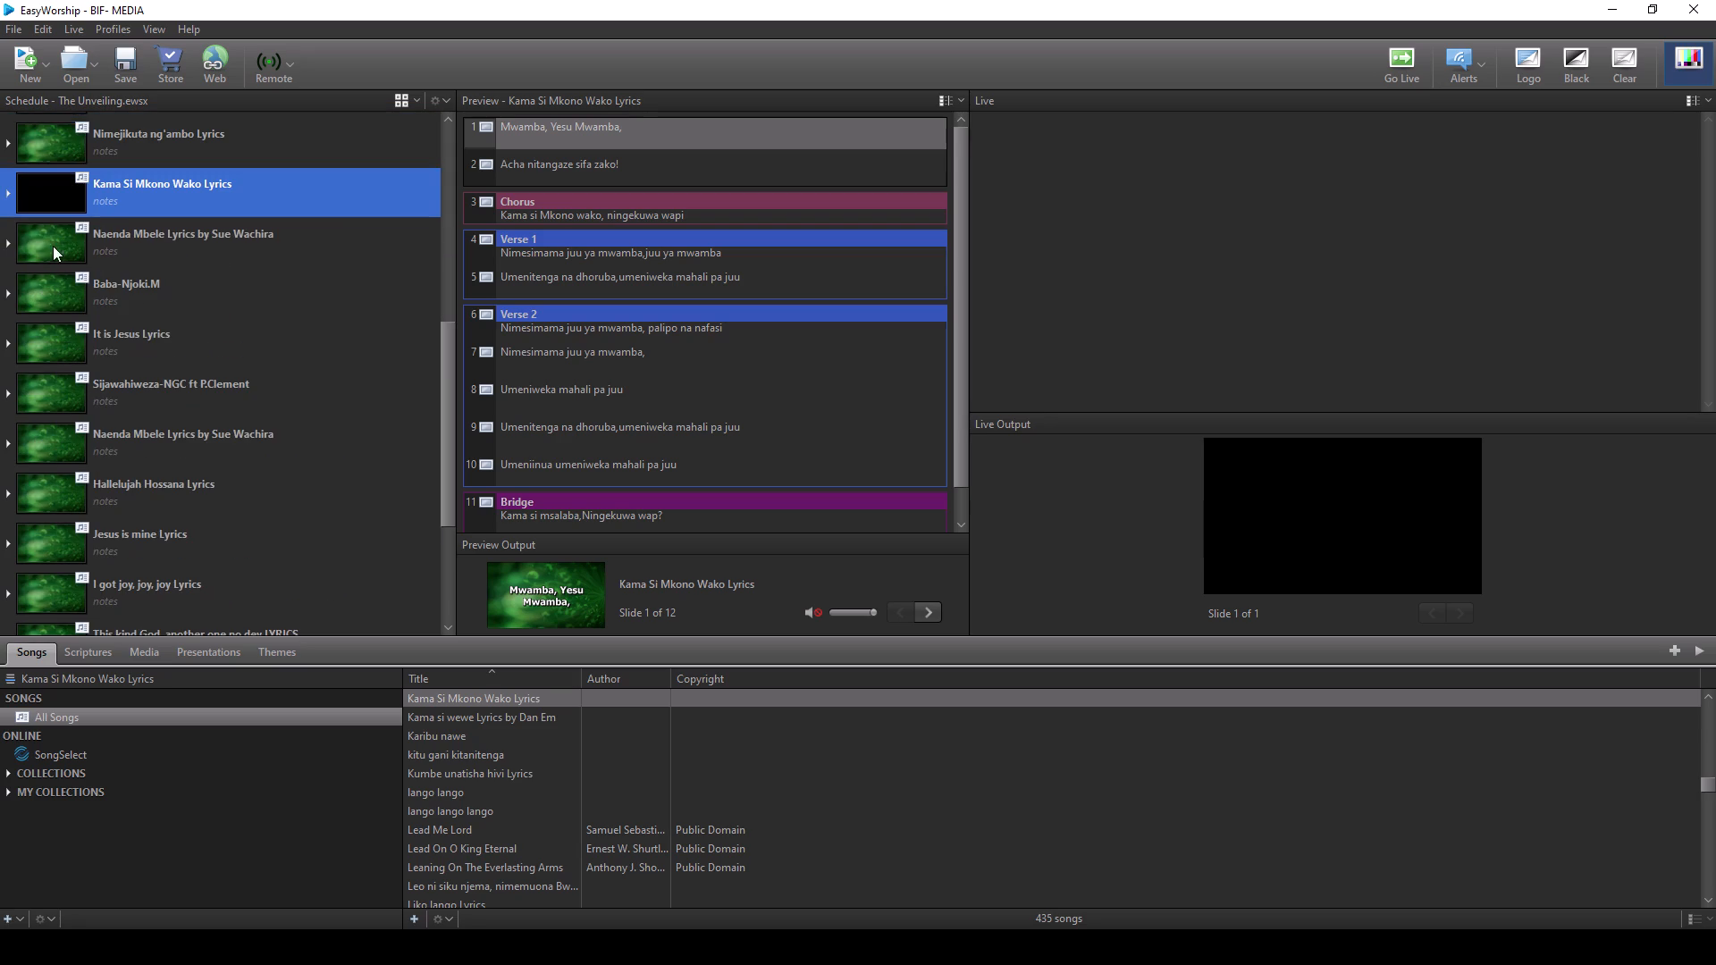
Save The Unveiling schedule with the added song.
scroll(181, 300, up, 1)
click(125, 71)
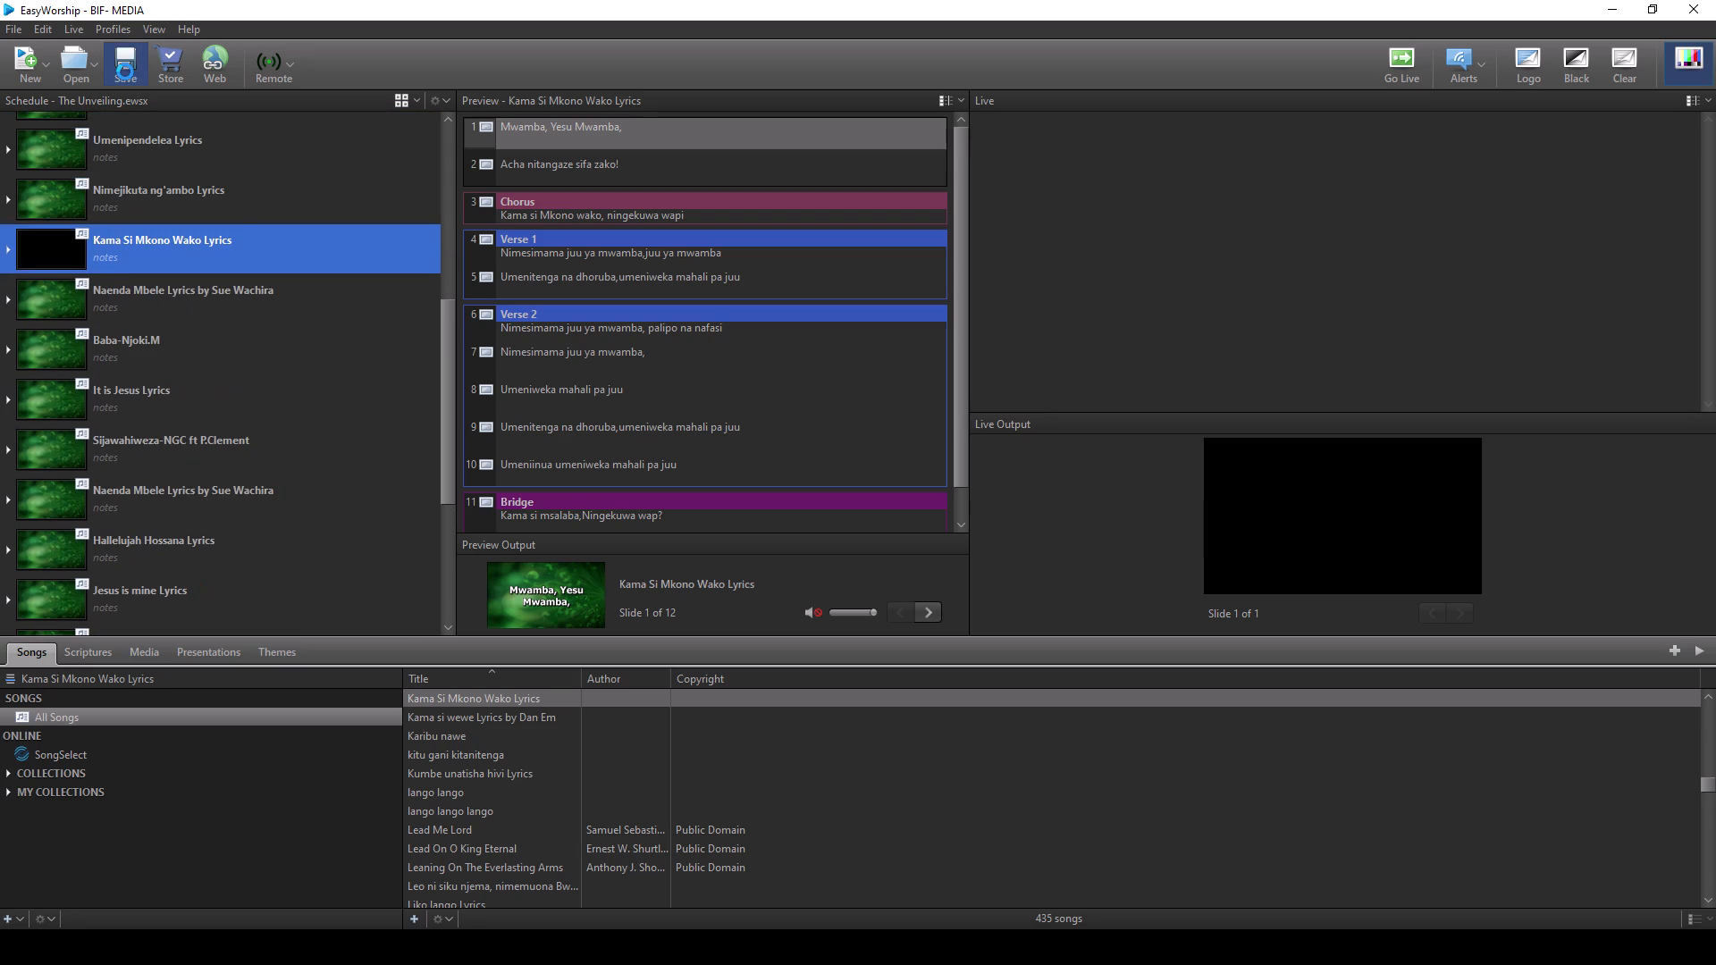
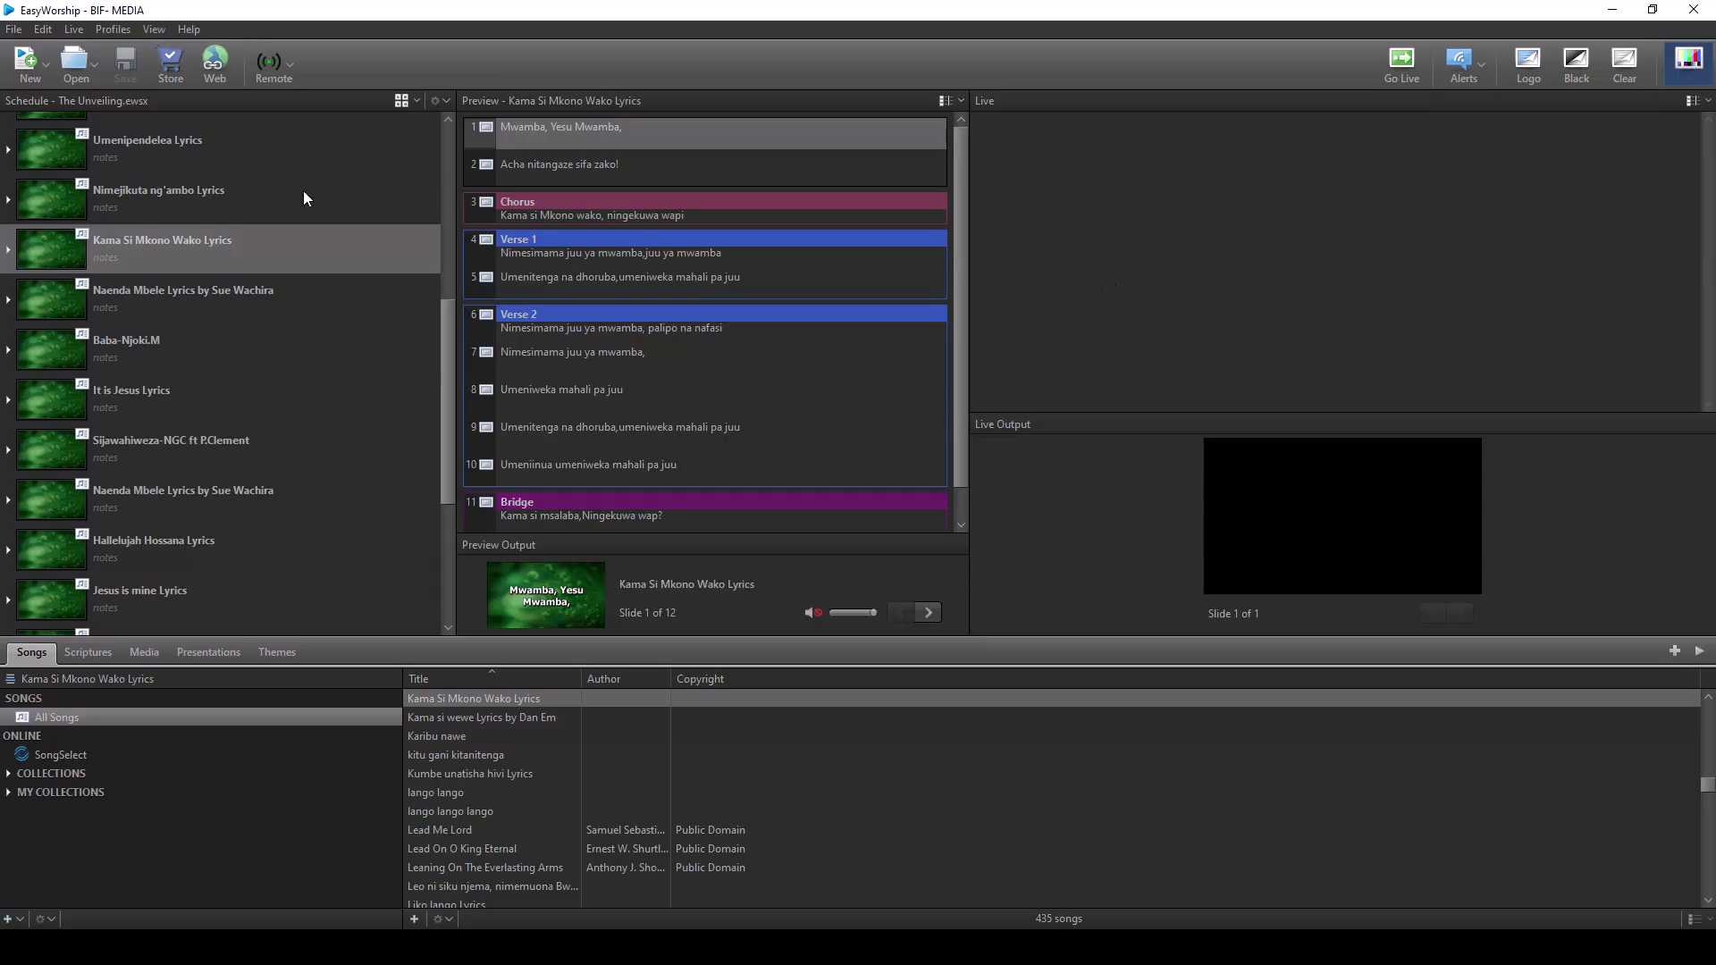
Preview "Baba-Njoki.M" and check the remaining songs through the end of The Unveiling schedule.
click(236, 367)
scroll(242, 363, down, 5)
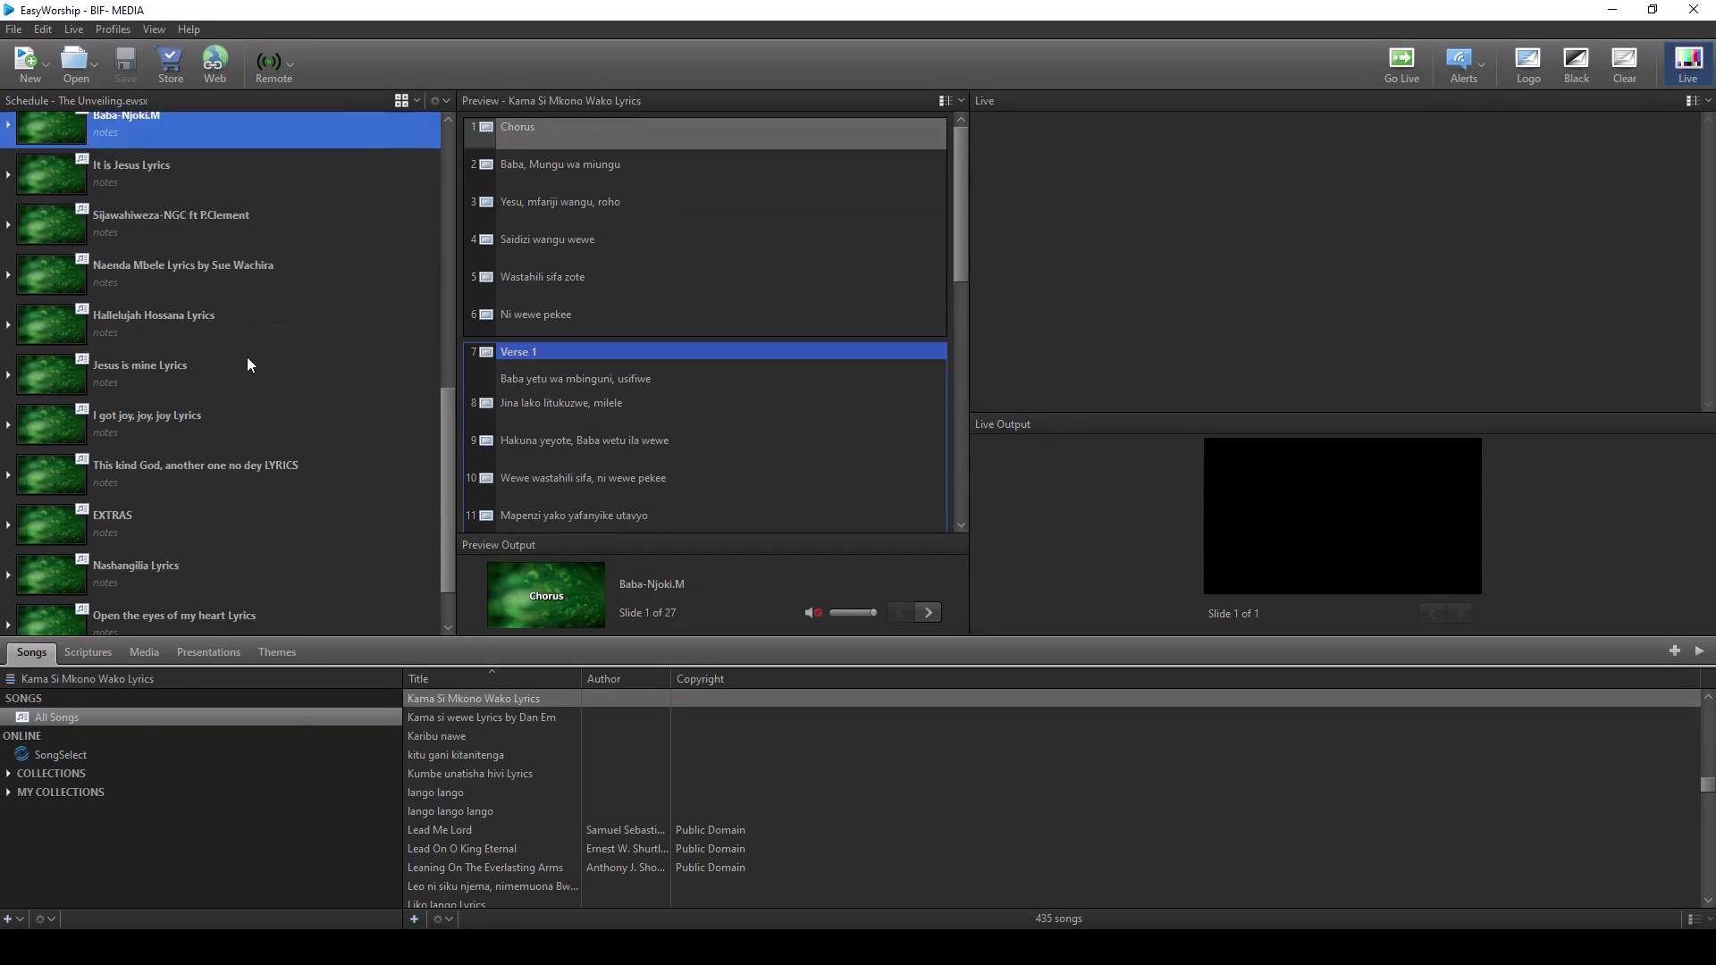
scroll(257, 327, down, 4)
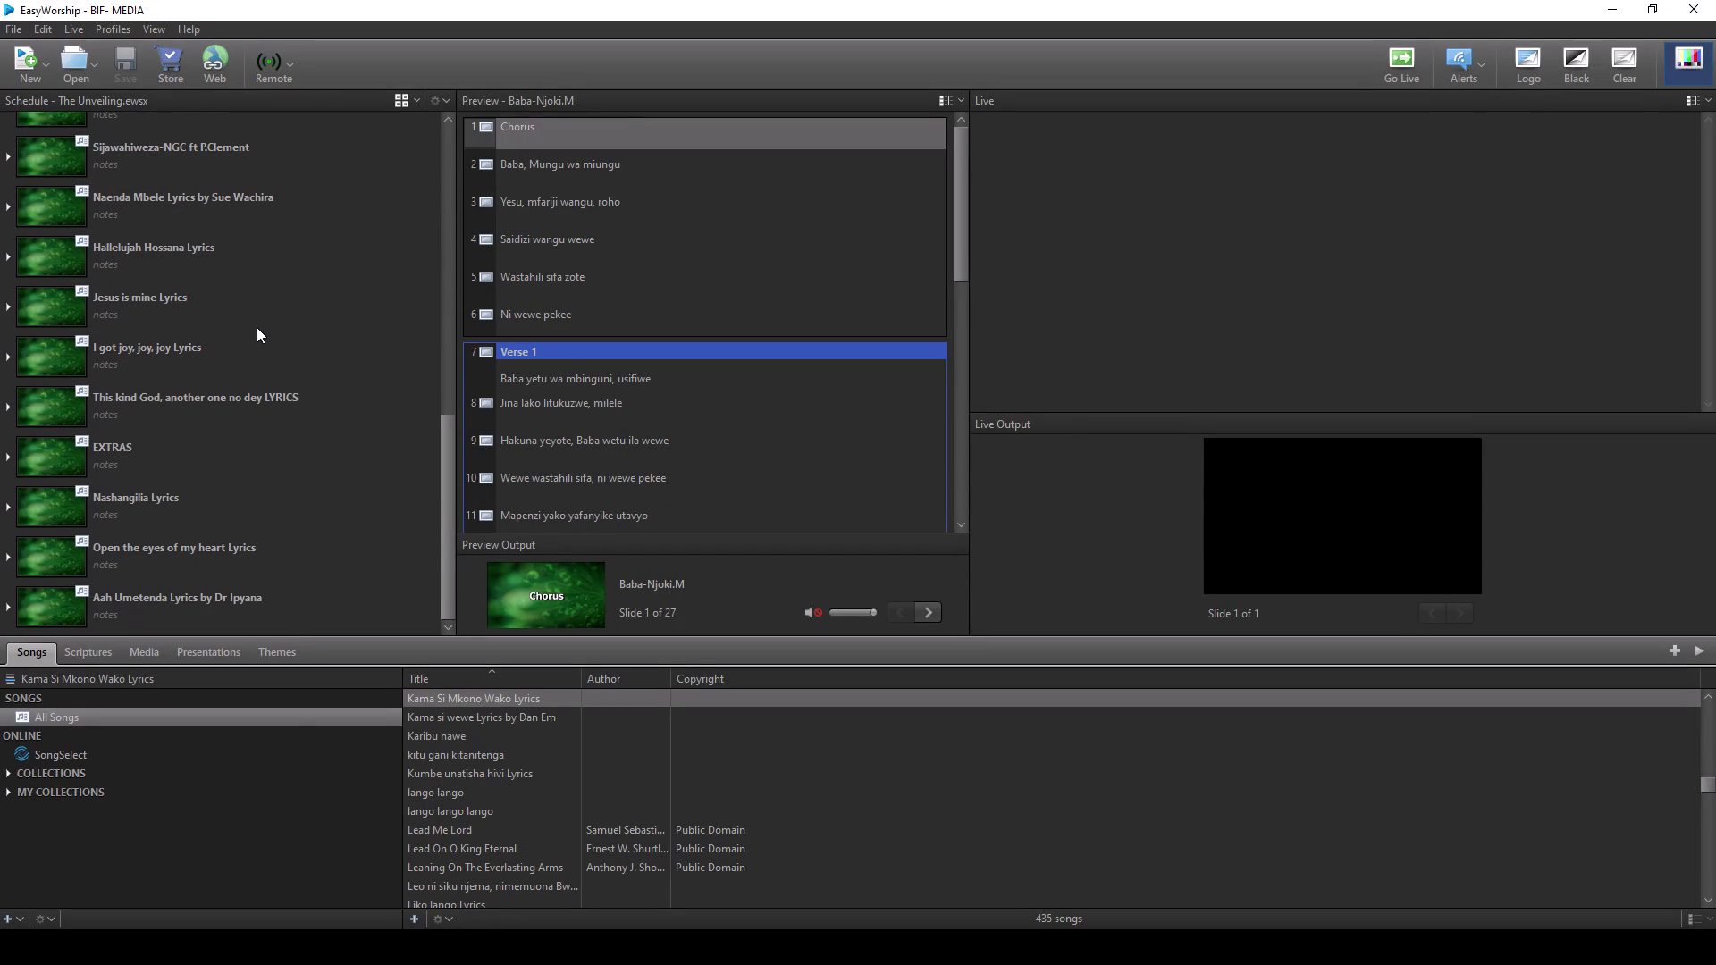
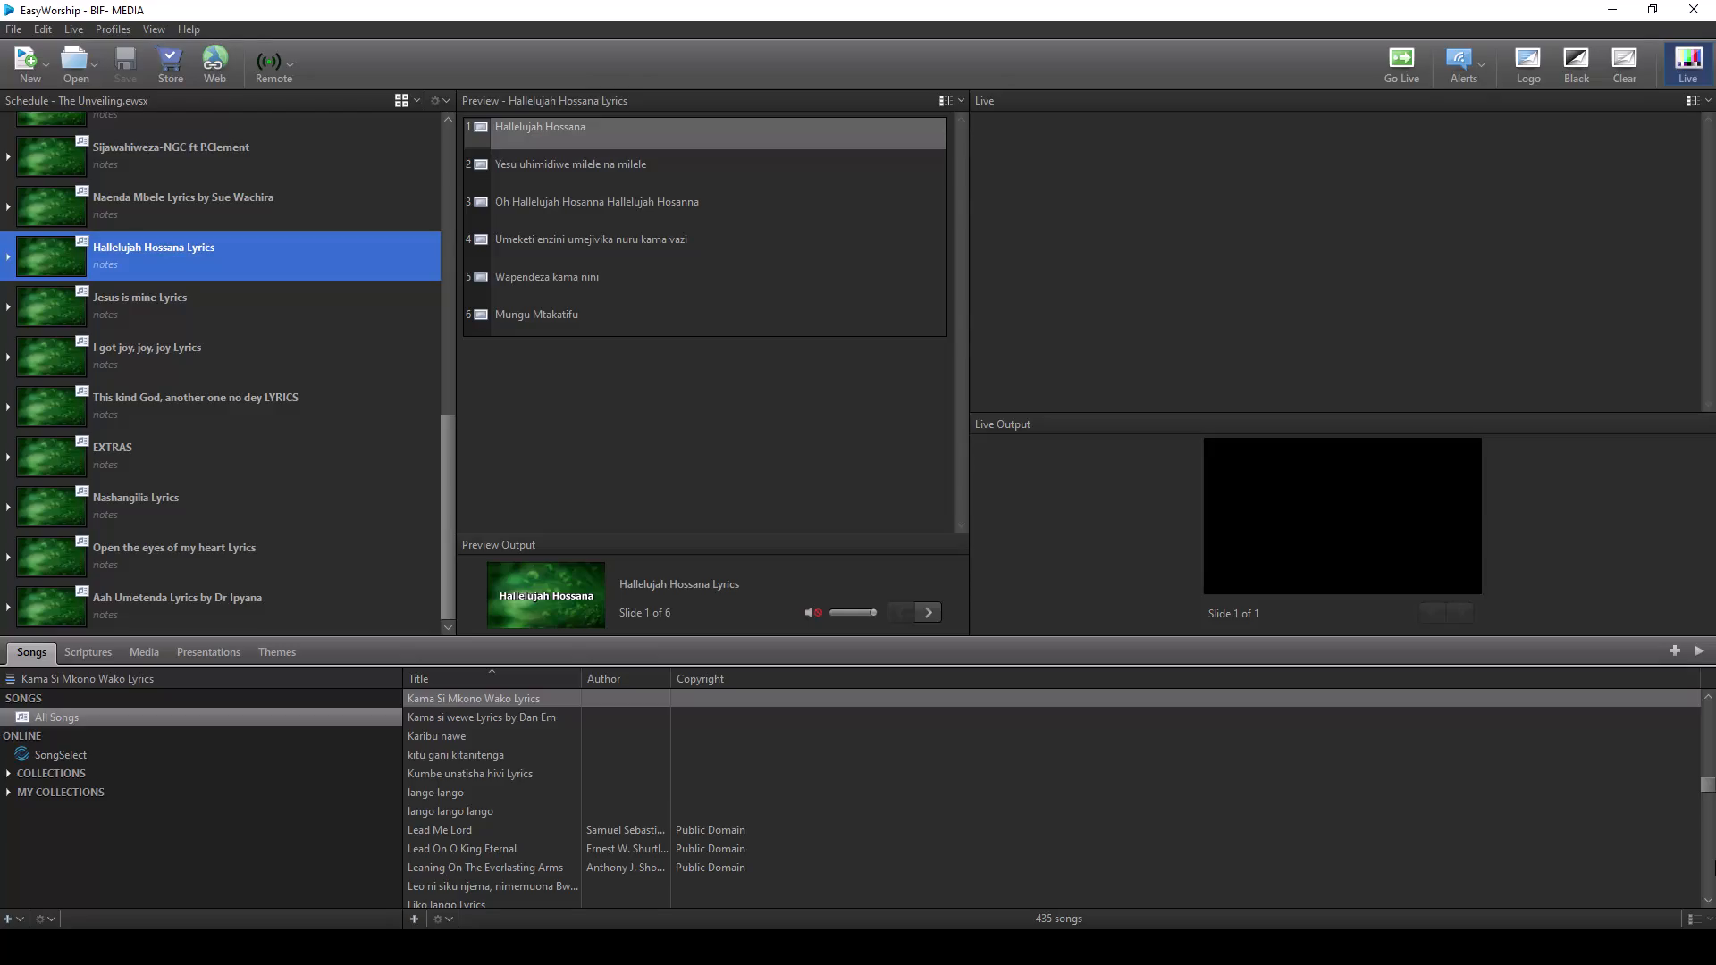
Continue reviewing The Unveiling schedule by selecting "Jesus is mine Lyrics", the song after "Hallelujah Hossana Lyrics".
key(Down)
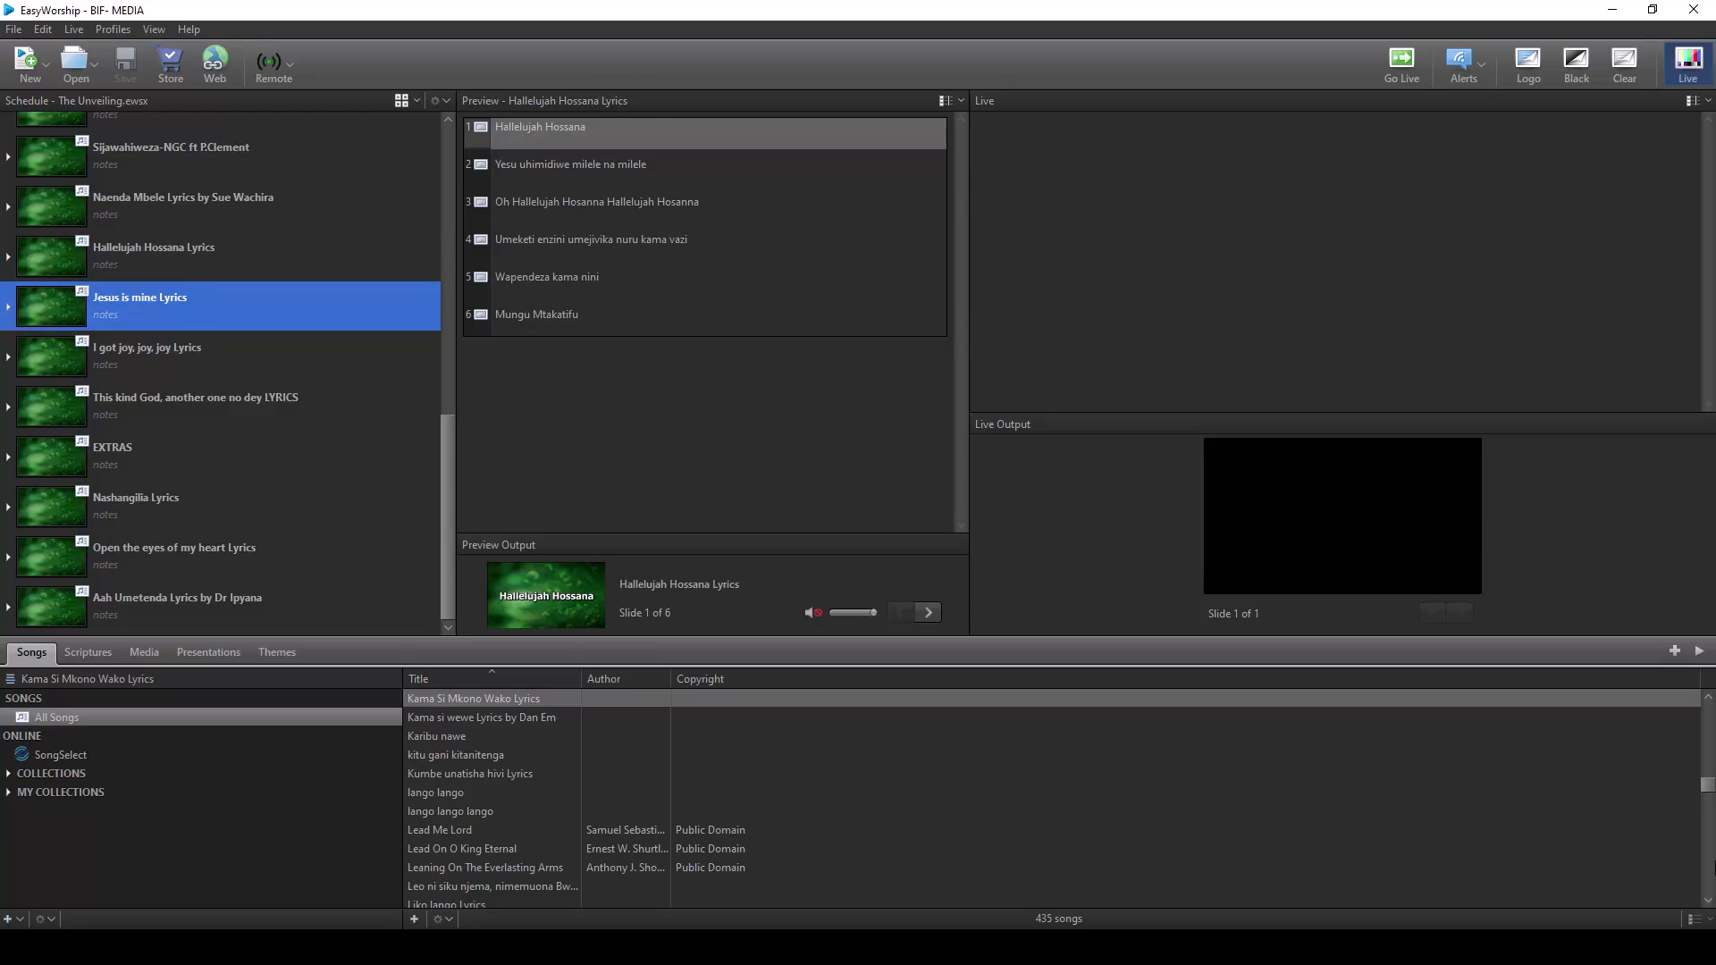